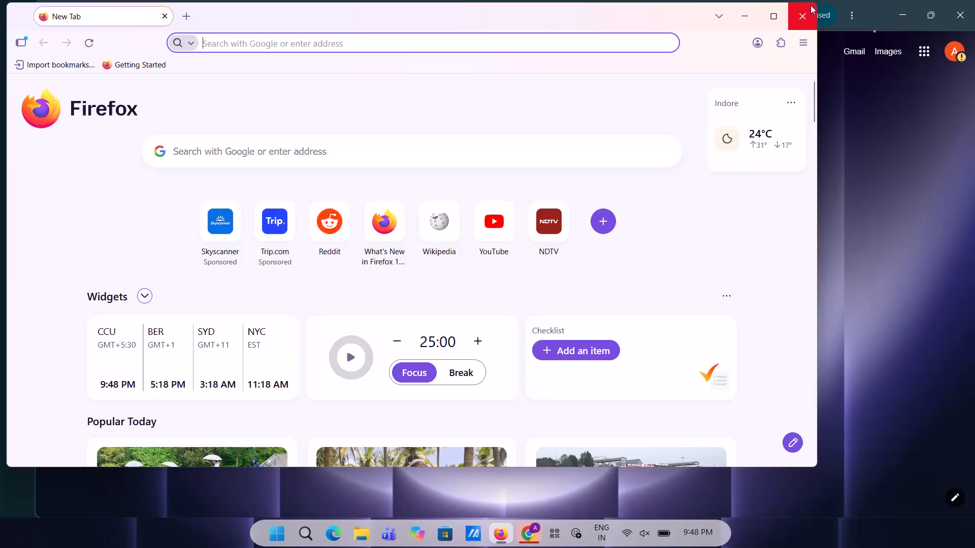
Close the open Firefox and Google Chrome windows to return to the desktop.
{"action": "left_click", "coordinate": [798, 24]}
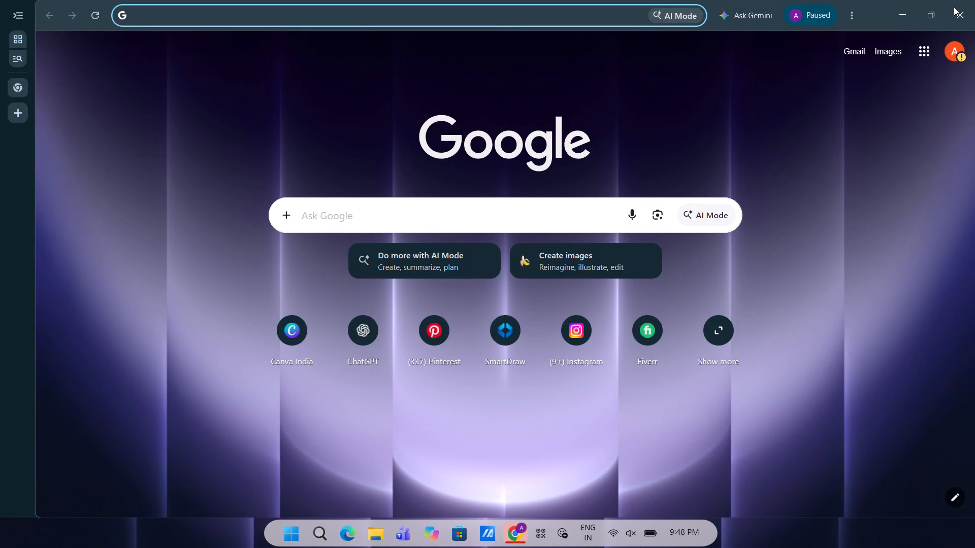
{"action": "left_click", "coordinate": [965, 9]}
Refresh the Windows desktop.
{"action": "right_click", "coordinate": [727, 98]}
{"action": "right_click", "coordinate": [528, 184]}
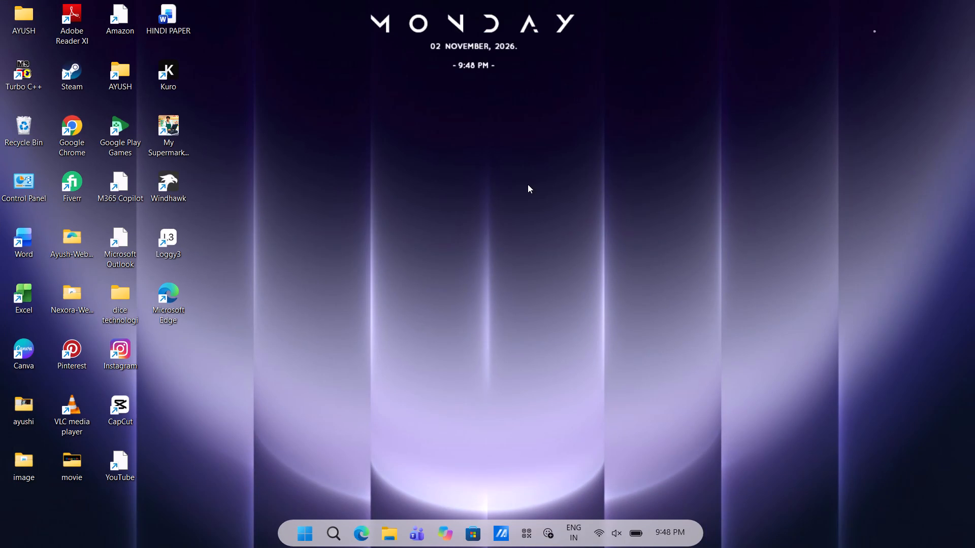
{"action": "right_click", "coordinate": [530, 217]}
{"action": "double_click", "coordinate": [552, 244]}
{"action": "right_click", "coordinate": [434, 187]}
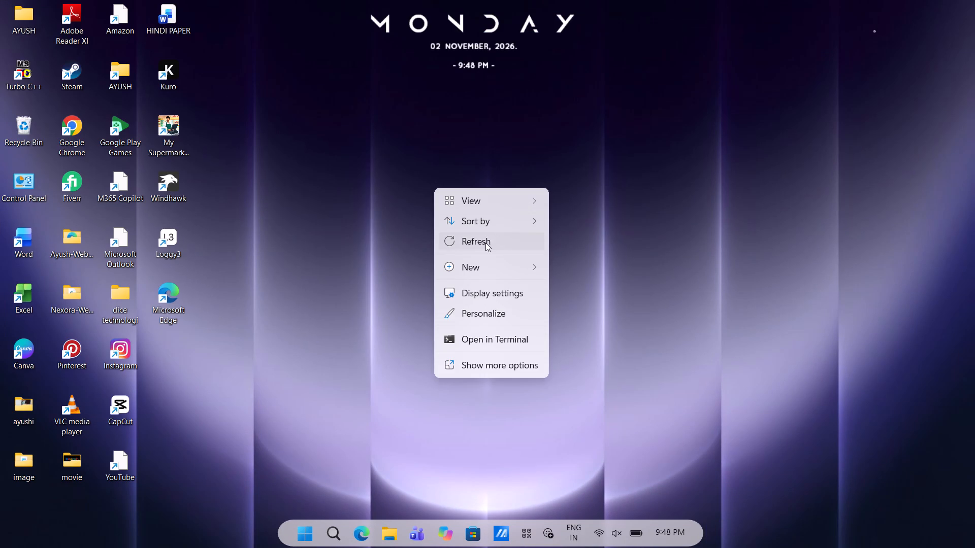
{"action": "left_click", "coordinate": [485, 243]}
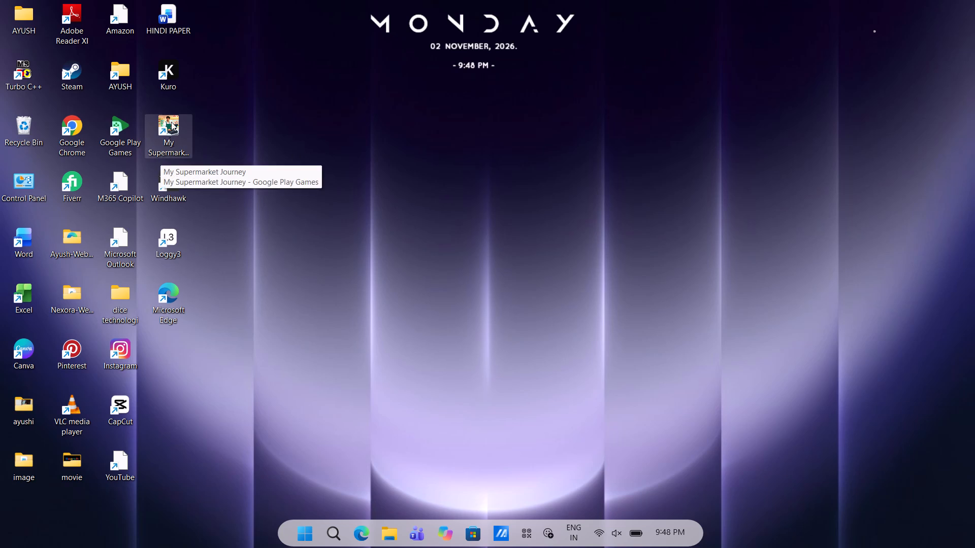
Launch the Kuro application from its desktop shortcut.
{"action": "double_click", "coordinate": [177, 60]}
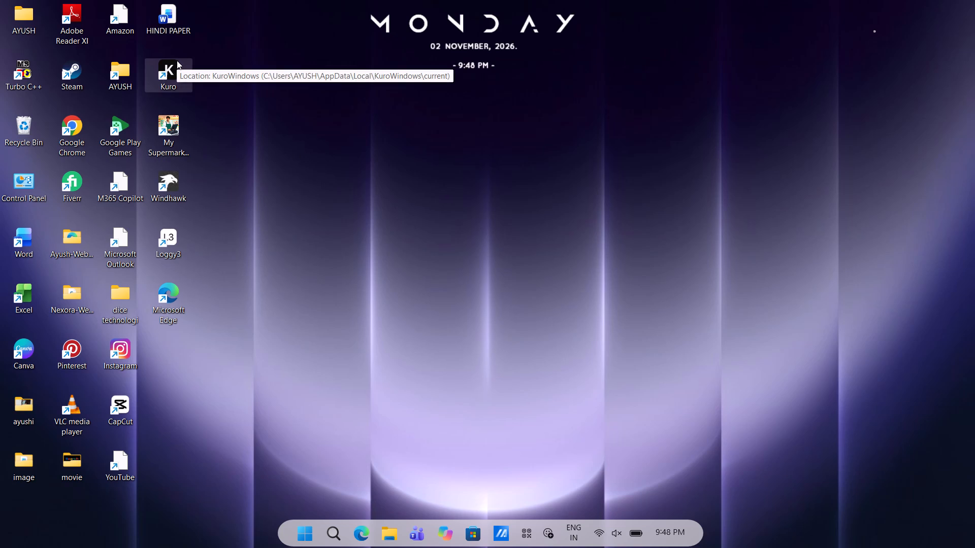
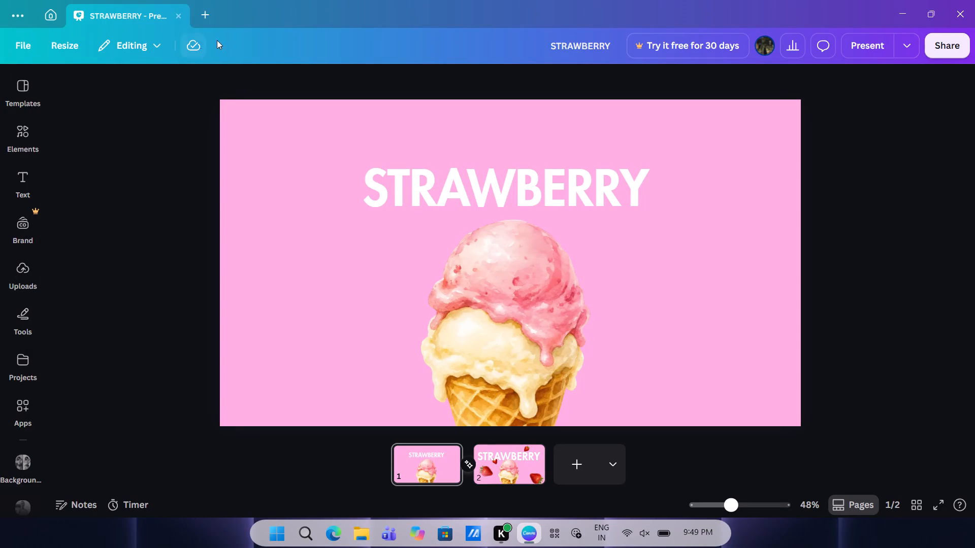
Close the open STRAWBERRY design.
{"action": "left_click", "coordinate": [182, 17]}
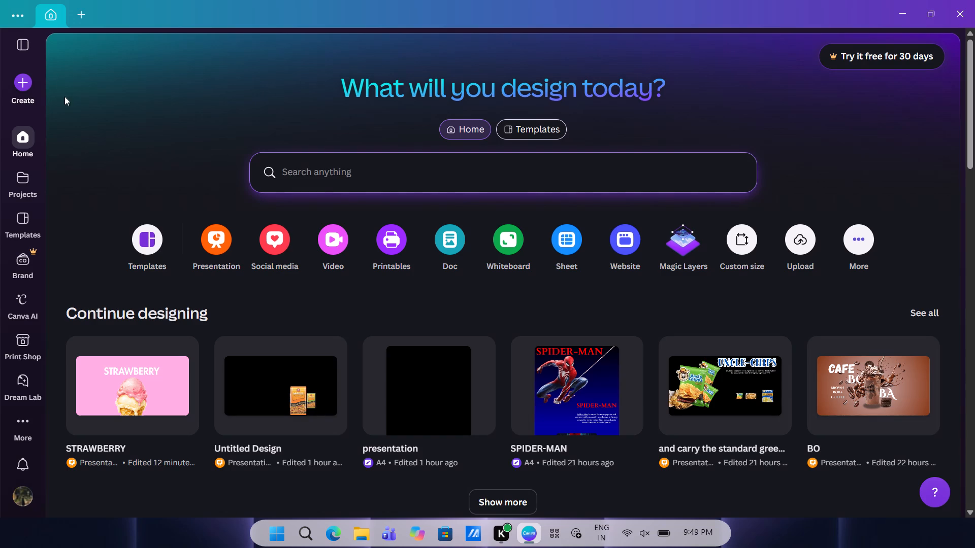
Create a new blank presentation design.
{"action": "left_click", "coordinate": [21, 82]}
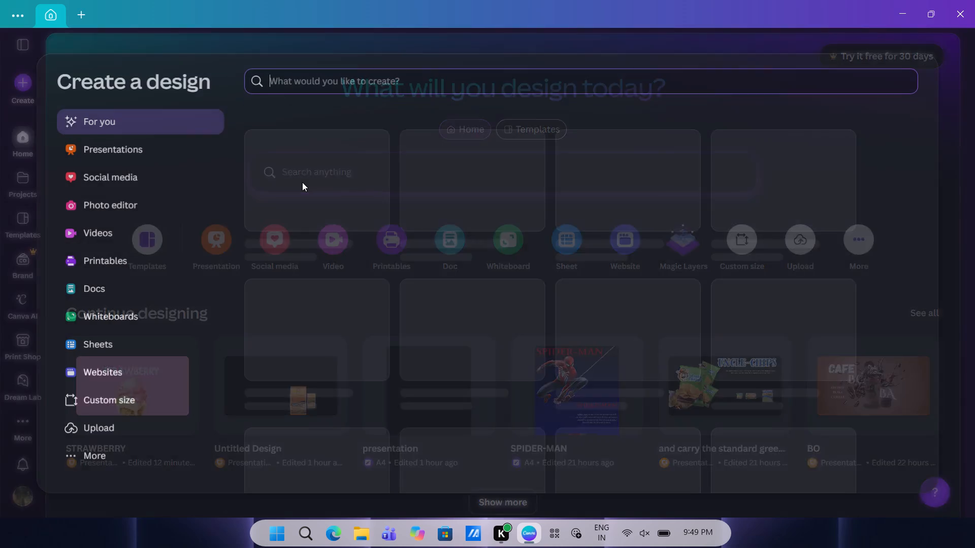
{"action": "left_click", "coordinate": [123, 147]}
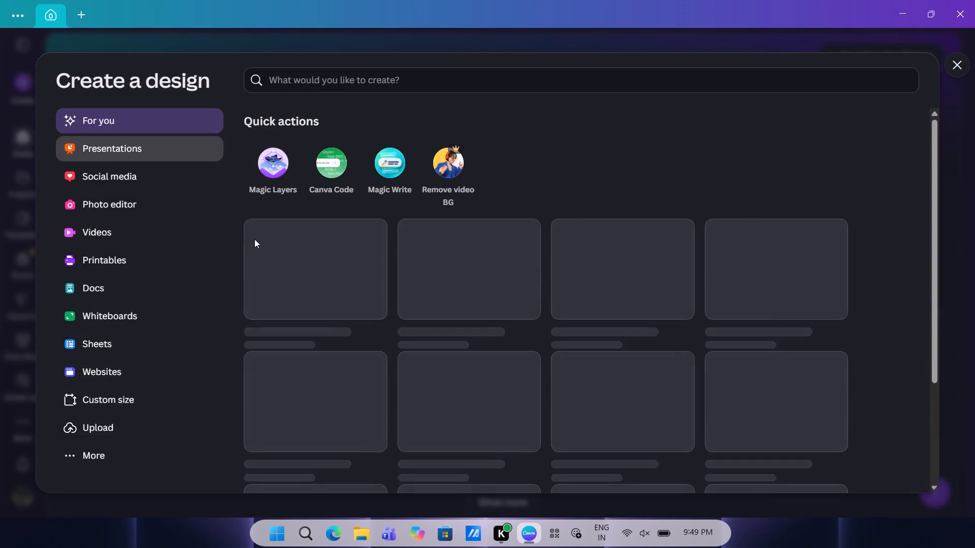
{"action": "left_click", "coordinate": [319, 210]}
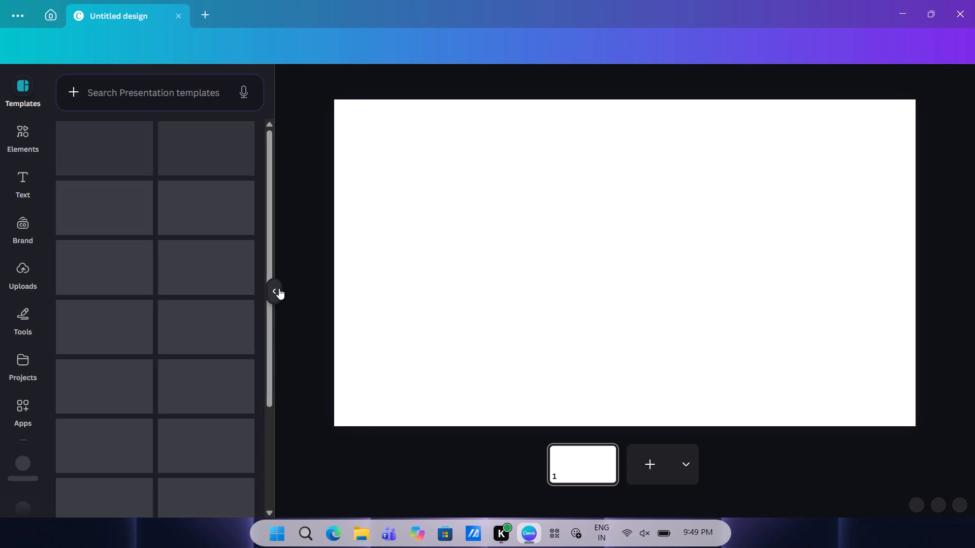
Set the blank page's background colour to solid black.
{"action": "left_click", "coordinate": [417, 259]}
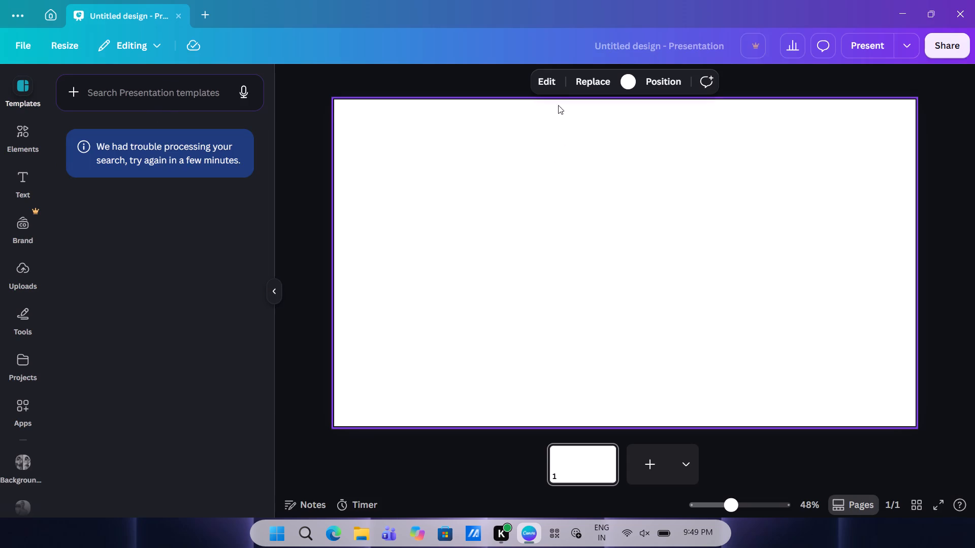
{"action": "left_click", "coordinate": [629, 88]}
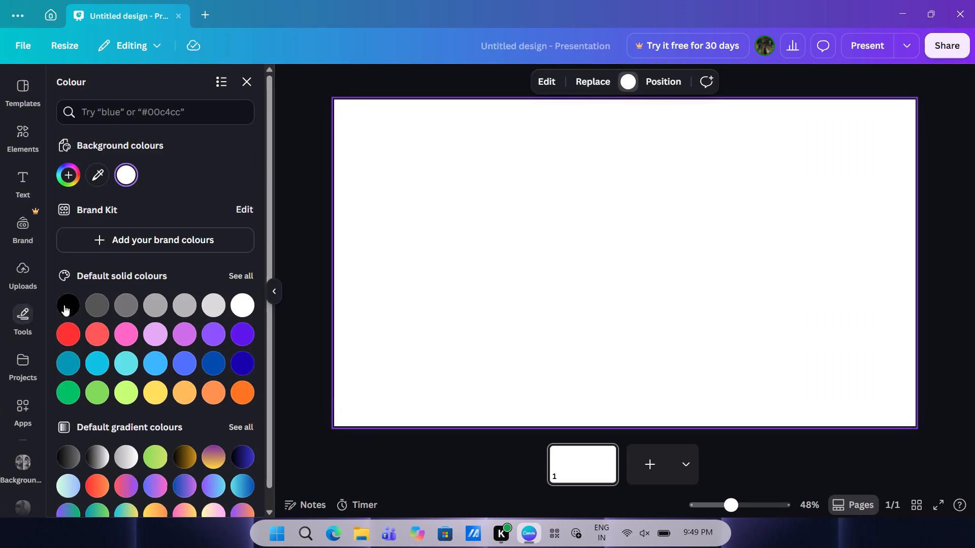
{"action": "left_click", "coordinate": [80, 293]}
{"action": "left_click", "coordinate": [69, 299]}
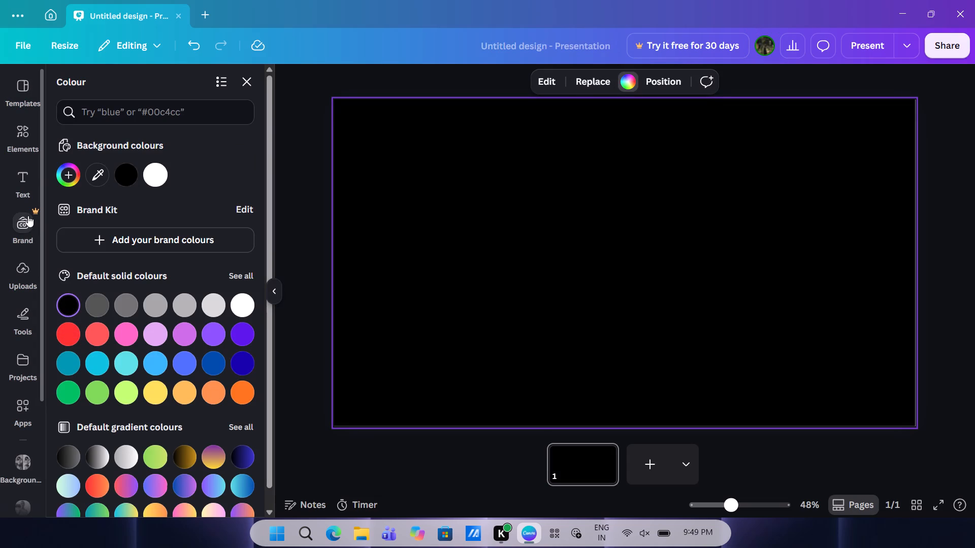
Search the elements for "frame", filter to Frames and add the diamond-shaped frame to the page.
{"action": "left_click", "coordinate": [23, 134]}
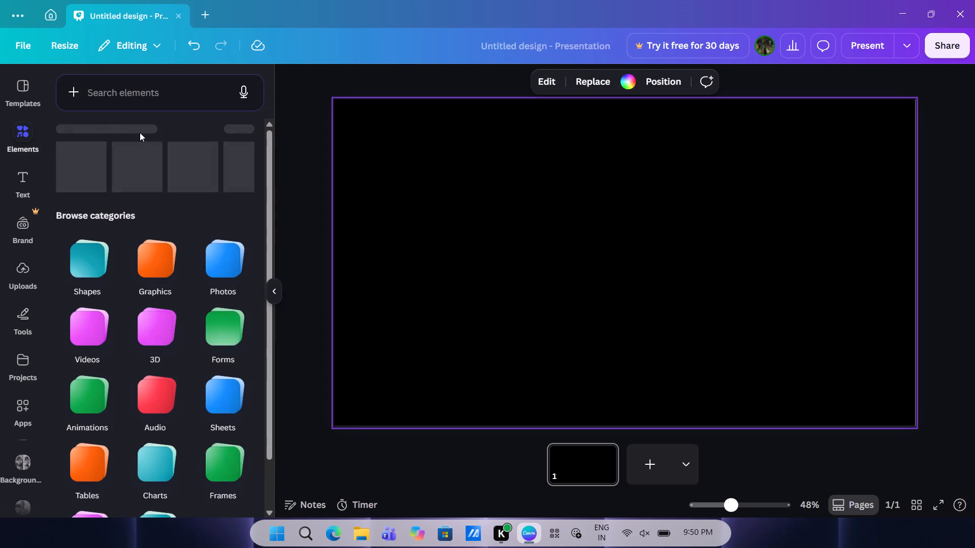
{"action": "left_click", "coordinate": [122, 88]}
{"action": "type", "text": "frame"}
{"action": "key", "text": "Return"}
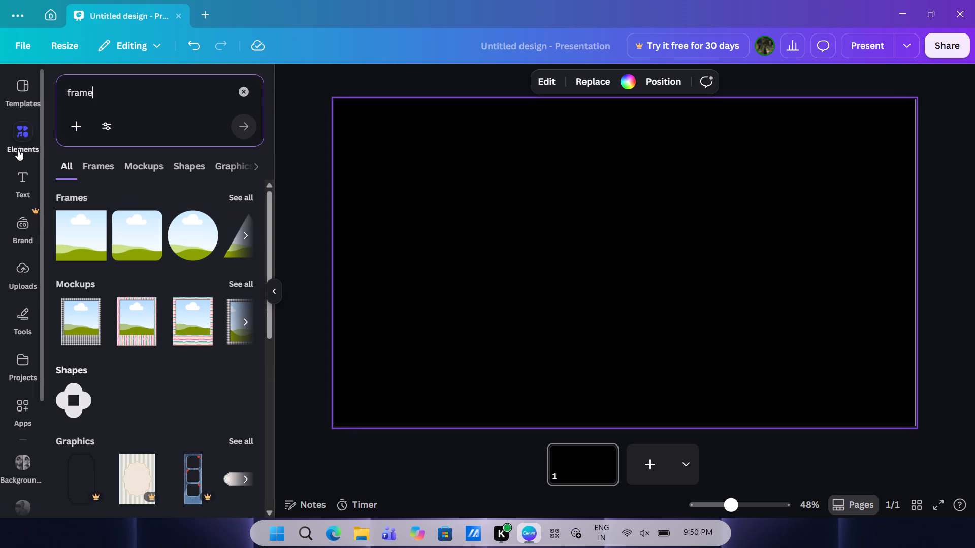
{"action": "left_click", "coordinate": [151, 164]}
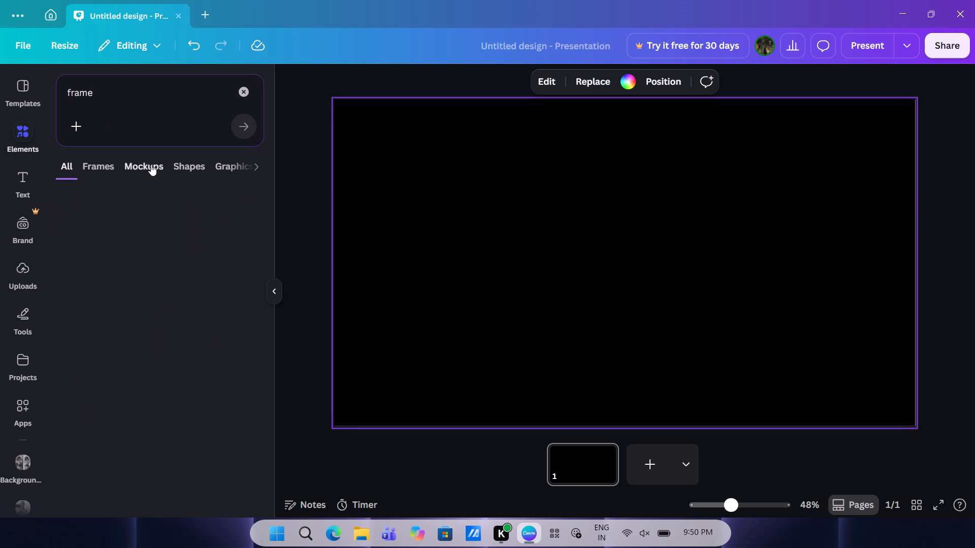
{"action": "left_click", "coordinate": [179, 162]}
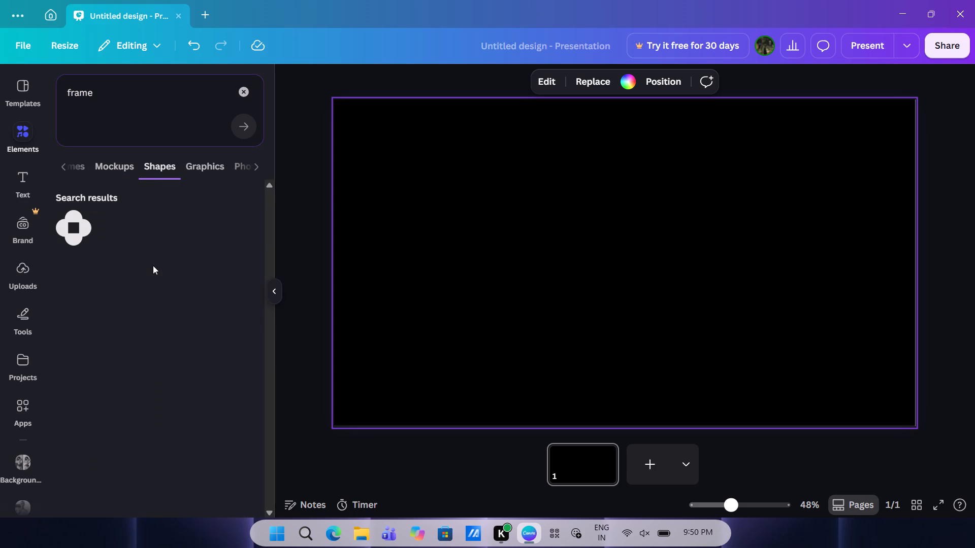
{"action": "left_click", "coordinate": [84, 176]}
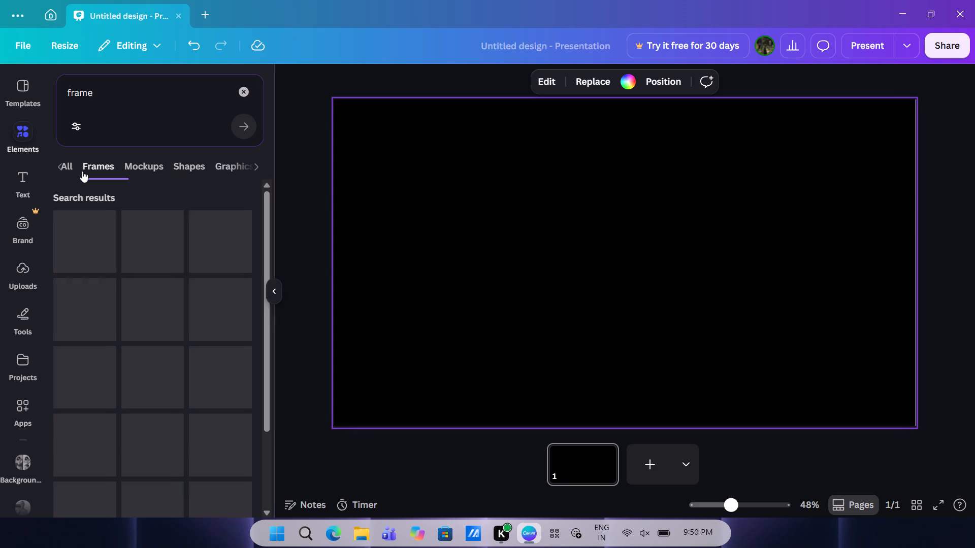
{"action": "scroll", "coordinate": [82, 171], "scroll_direction": "right", "scroll_amount": 1}
{"action": "scroll", "coordinate": [107, 301], "scroll_direction": "down", "scroll_amount": 2}
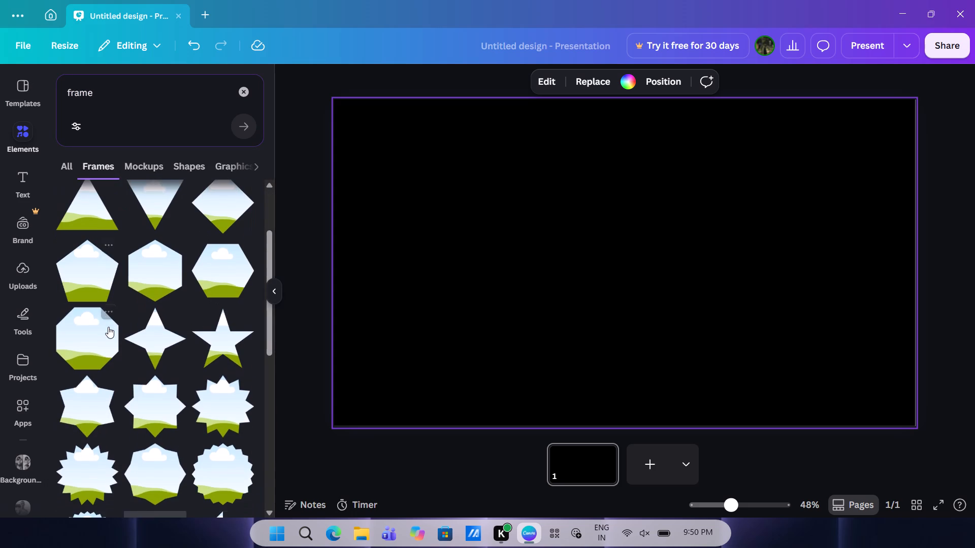
{"action": "scroll", "coordinate": [108, 327], "scroll_direction": "down", "scroll_amount": 2}
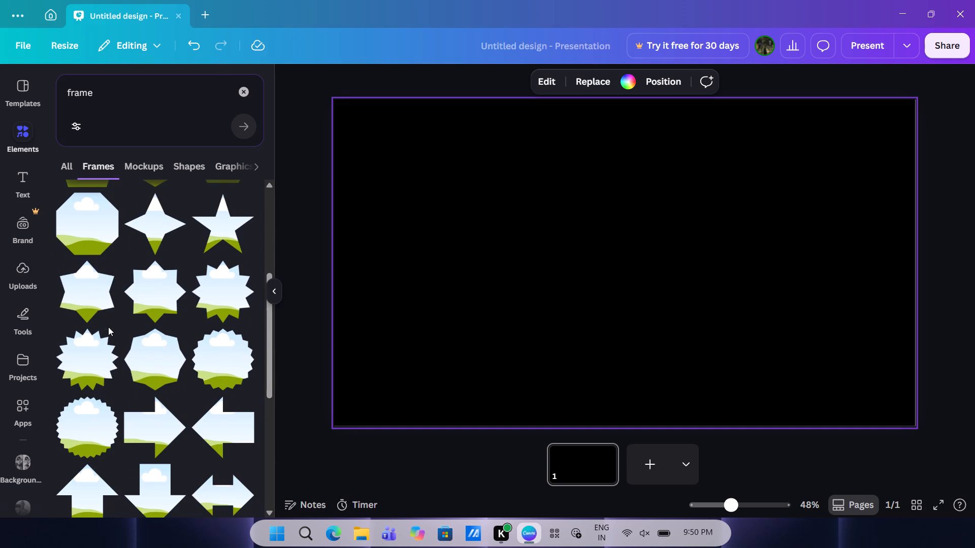
{"action": "scroll", "coordinate": [108, 327], "scroll_direction": "down", "scroll_amount": 5}
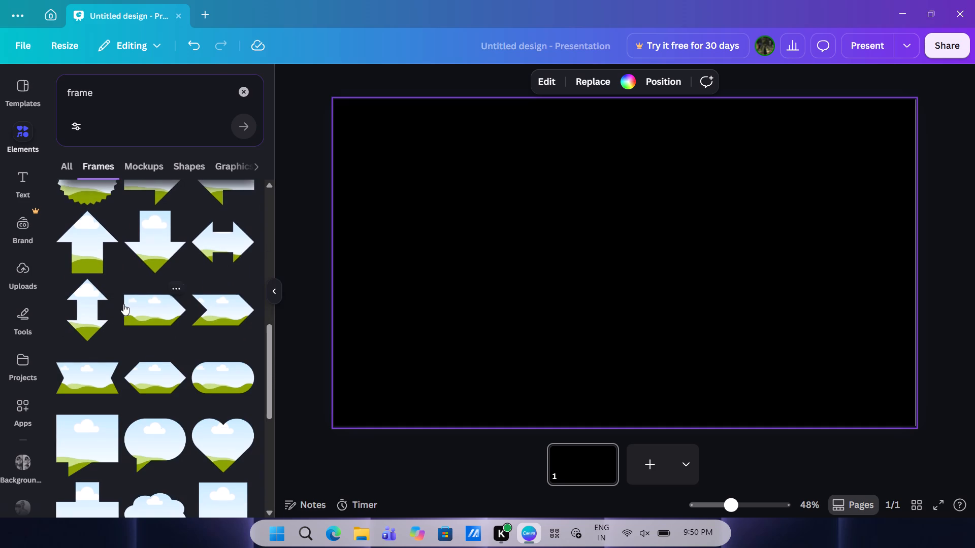
{"action": "scroll", "coordinate": [123, 304], "scroll_direction": "down", "scroll_amount": 6}
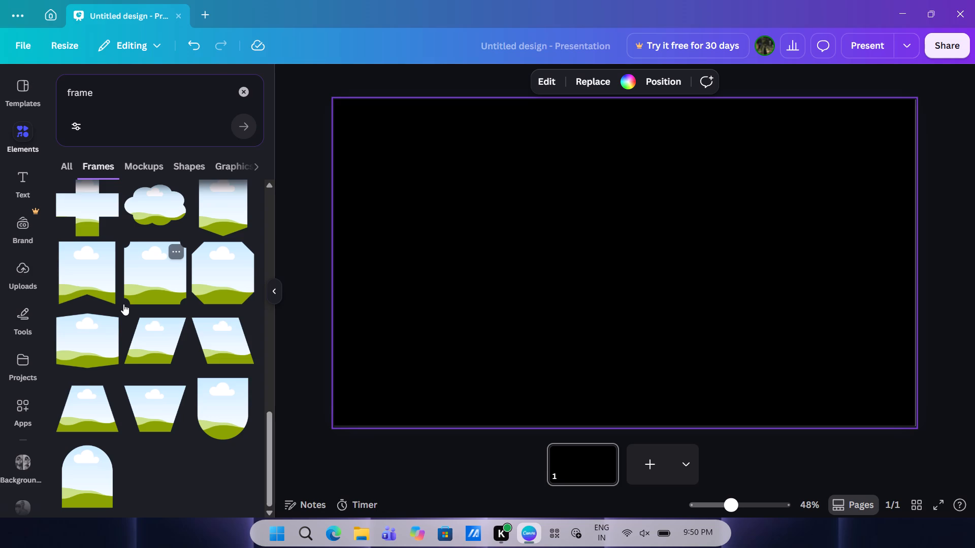
{"action": "scroll", "coordinate": [110, 377], "scroll_direction": "down", "scroll_amount": 1}
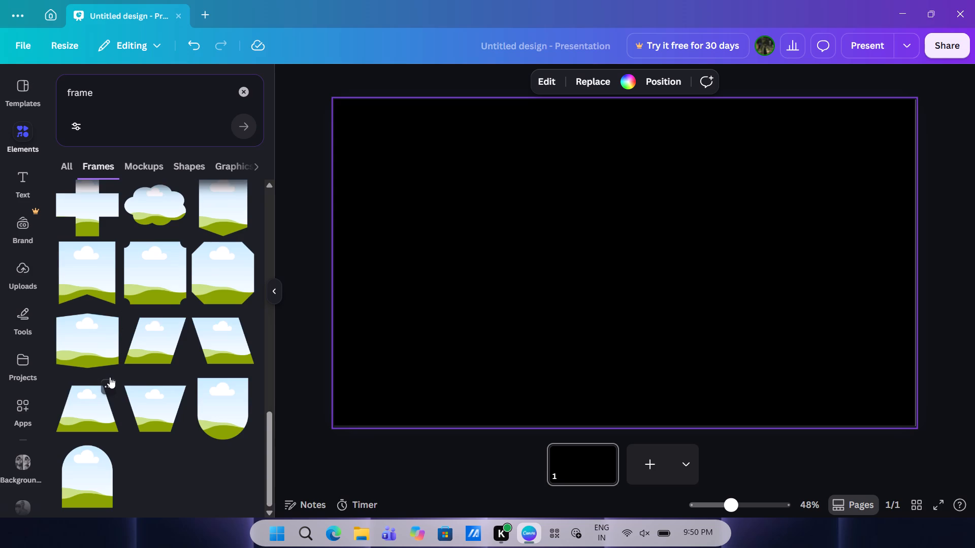
{"action": "scroll", "coordinate": [110, 377], "scroll_direction": "down", "scroll_amount": 1}
{"action": "scroll", "coordinate": [110, 377], "scroll_direction": "up", "scroll_amount": 4}
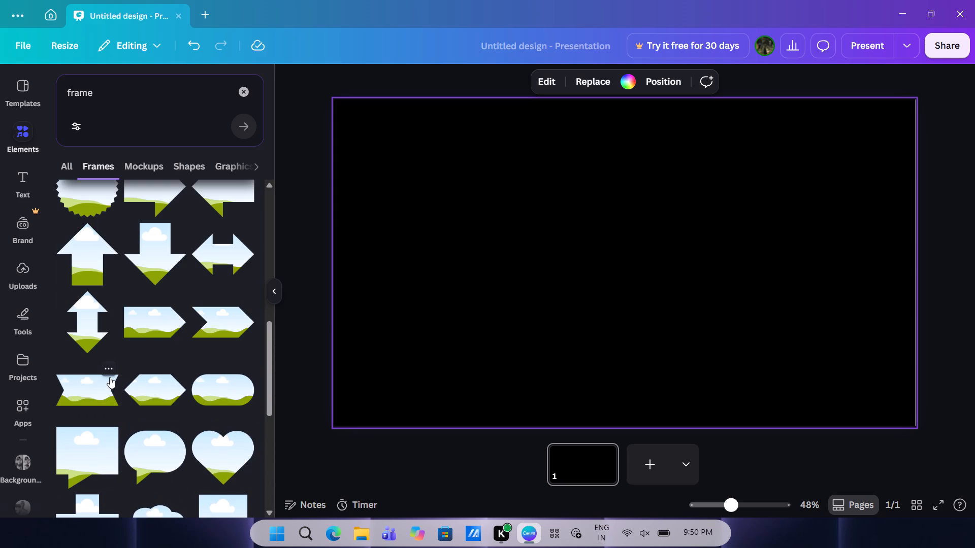
{"action": "scroll", "coordinate": [130, 358], "scroll_direction": "up", "scroll_amount": 3}
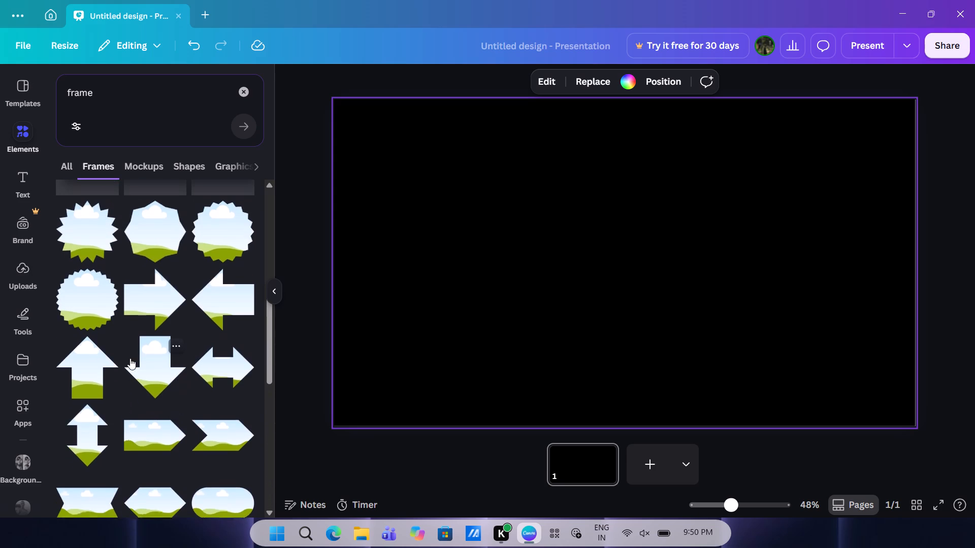
{"action": "scroll", "coordinate": [130, 358], "scroll_direction": "up", "scroll_amount": 6}
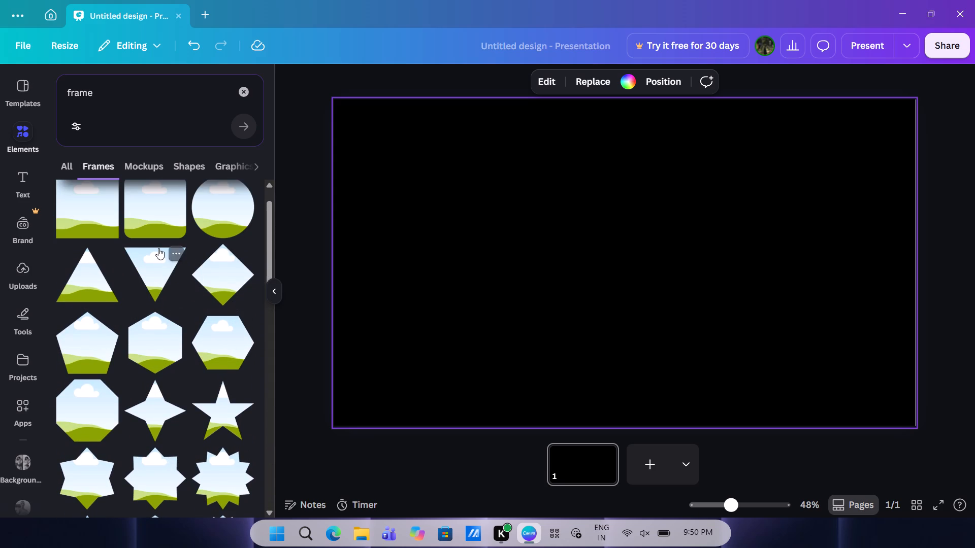
{"action": "left_click", "coordinate": [206, 277]}
Fit the diamond frame into the page's upper-left corner and shrink it to about one-sixth of the page width.
{"action": "left_click_drag", "start_coordinate": [576, 254], "coordinate": [423, 189]}
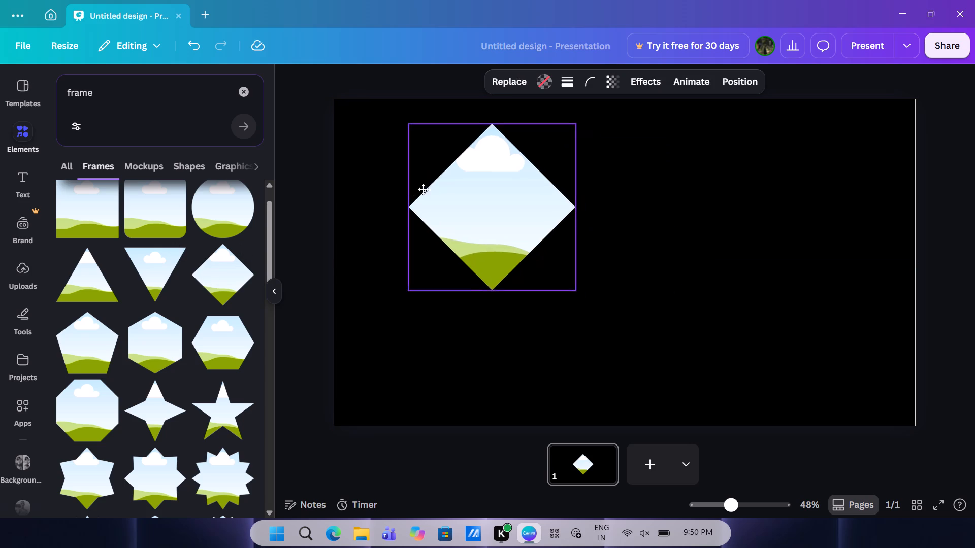
{"action": "left_click_drag", "start_coordinate": [423, 189], "coordinate": [369, 175]}
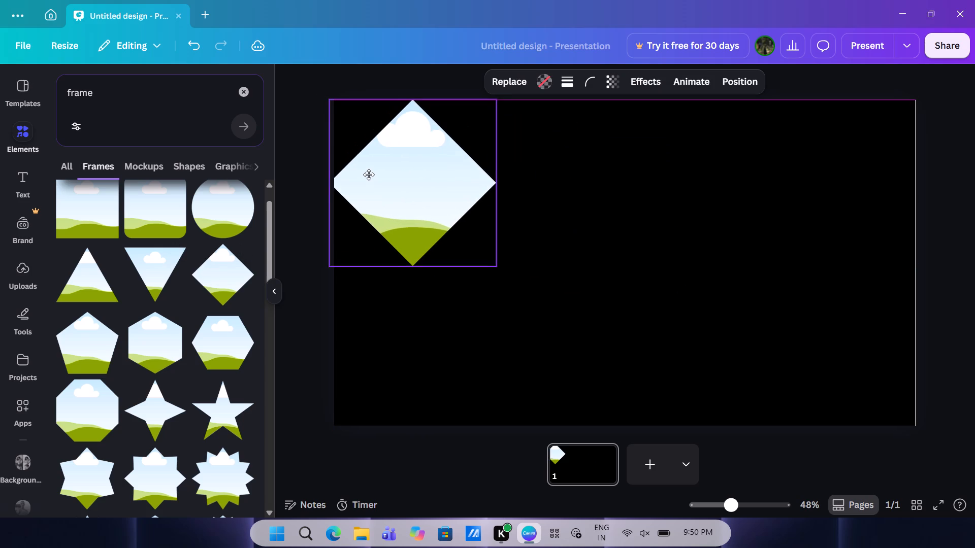
{"action": "left_click_drag", "start_coordinate": [369, 175], "coordinate": [370, 171]}
{"action": "left_click_drag", "start_coordinate": [370, 171], "coordinate": [371, 177]}
{"action": "left_click_drag", "start_coordinate": [500, 269], "coordinate": [453, 215]}
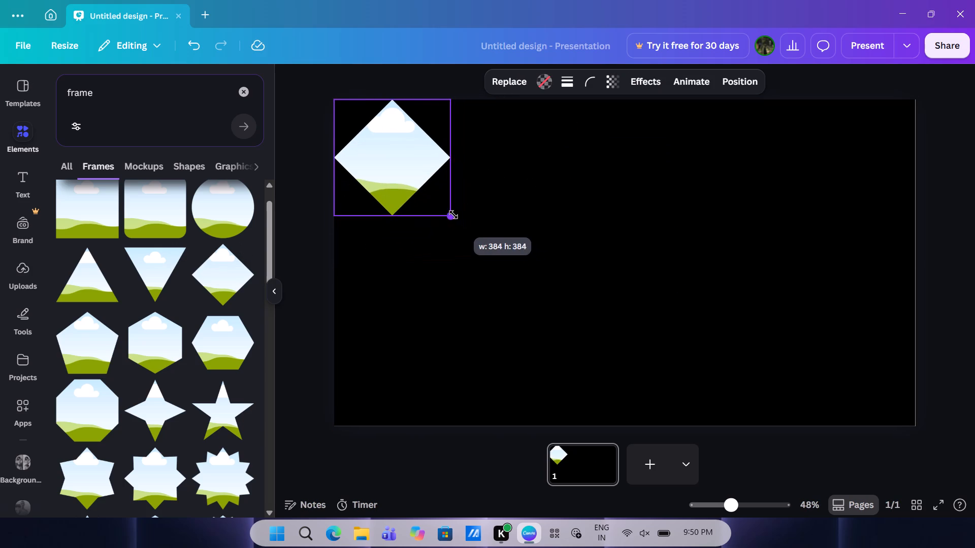
{"action": "left_click_drag", "start_coordinate": [453, 215], "coordinate": [431, 197]}
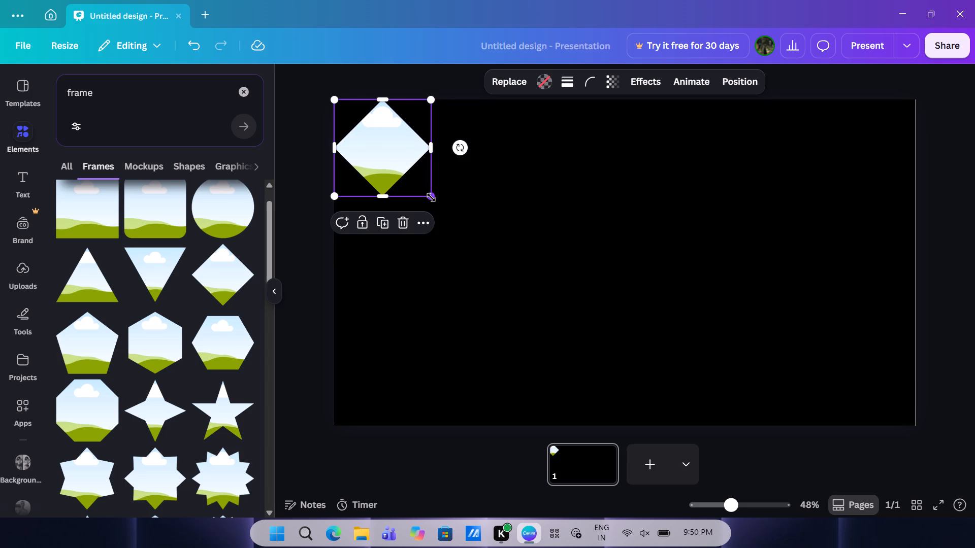
Copy the diamond frame and paste ten duplicates onto the page.
{"action": "key", "text": "ctrl+c"}
{"action": "key", "text": "ctrl+v"}
{"action": "key", "text": "ctrl+v"}
{"action": "key", "text": "ctrl+v"}
{"action": "key", "text": "ctrl+v"}
{"action": "key", "text": "ctrl+v"}
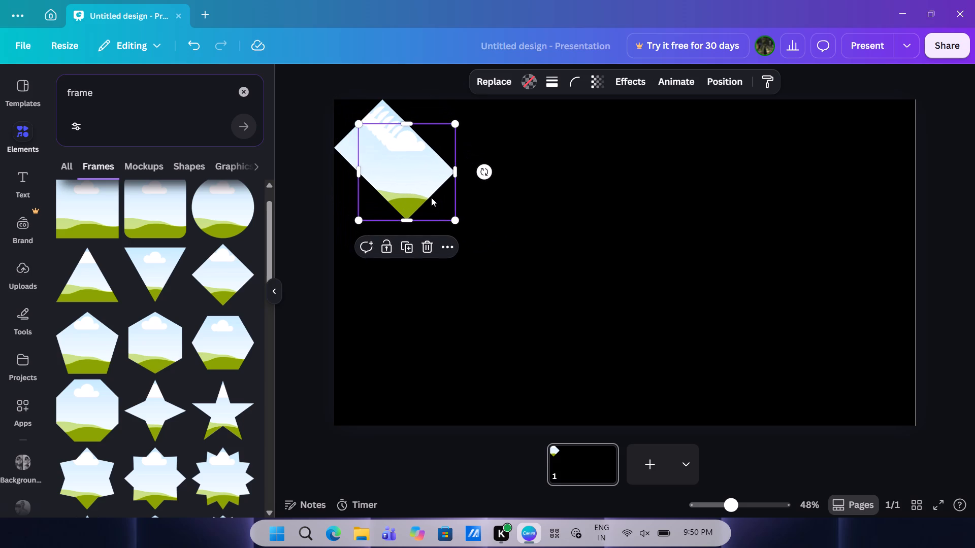
{"action": "key", "text": "ctrl+v"}
{"action": "key", "text": "ctrl+v"}
{"action": "key", "text": "ctrl+v"}
{"action": "key", "text": "ctrl+v"}
{"action": "key", "text": "ctrl+v"}
Arrange five diamond copies tip to tip along the page's top edge, from the right corner back to the original, completing a row of six.
{"action": "left_click_drag", "start_coordinate": [435, 185], "coordinate": [637, 203]}
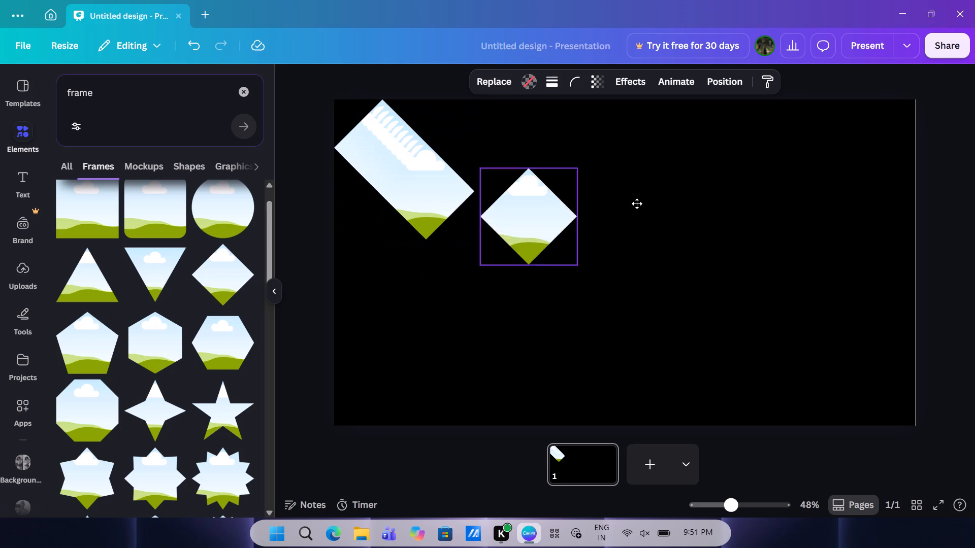
{"action": "left_click_drag", "start_coordinate": [637, 203], "coordinate": [807, 170]}
{"action": "left_click_drag", "start_coordinate": [807, 170], "coordinate": [871, 139]}
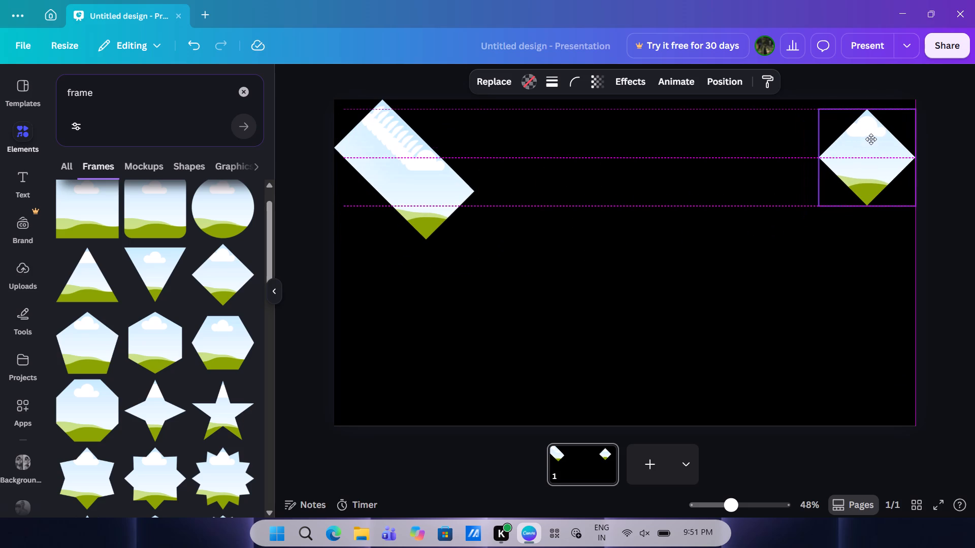
{"action": "left_click_drag", "start_coordinate": [871, 139], "coordinate": [871, 139]}
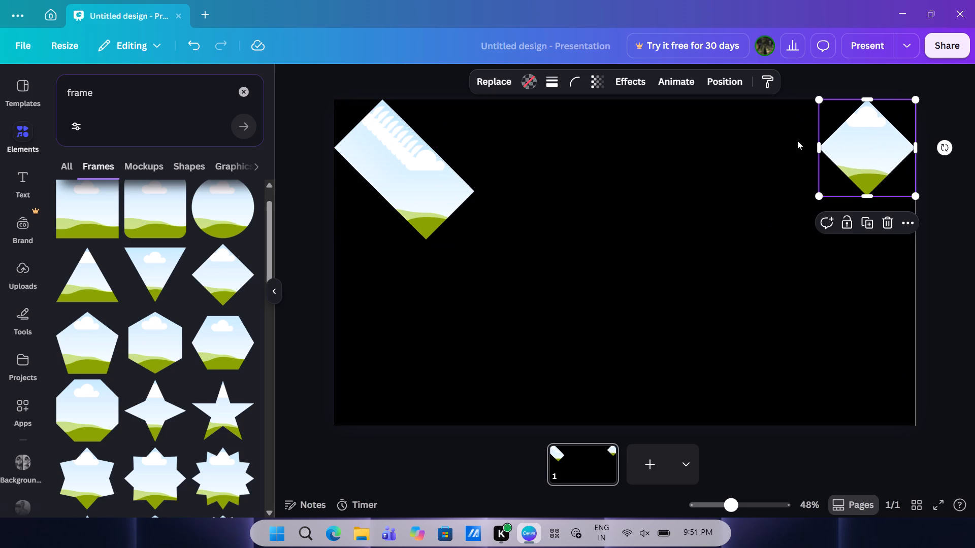
{"action": "left_click_drag", "start_coordinate": [460, 182], "coordinate": [796, 155]}
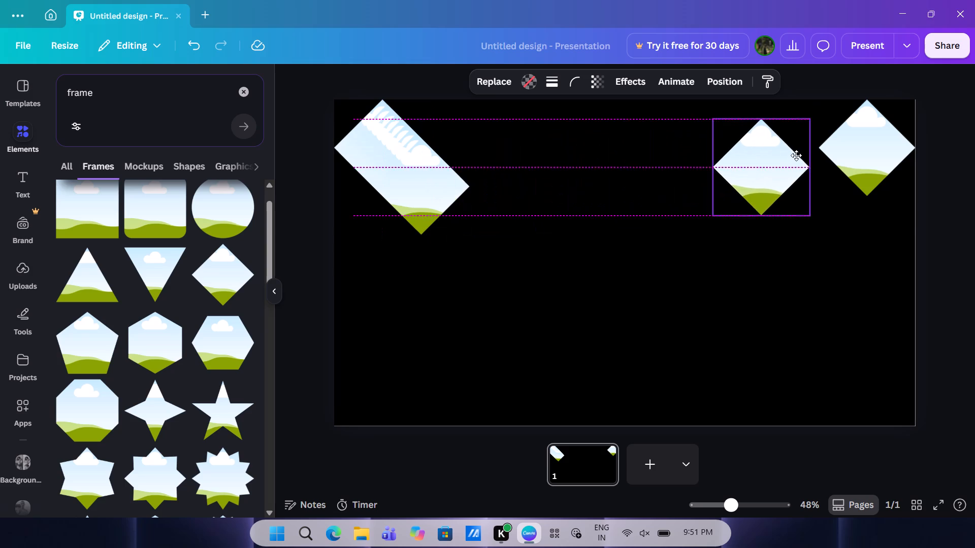
{"action": "left_click_drag", "start_coordinate": [796, 155], "coordinate": [801, 139]}
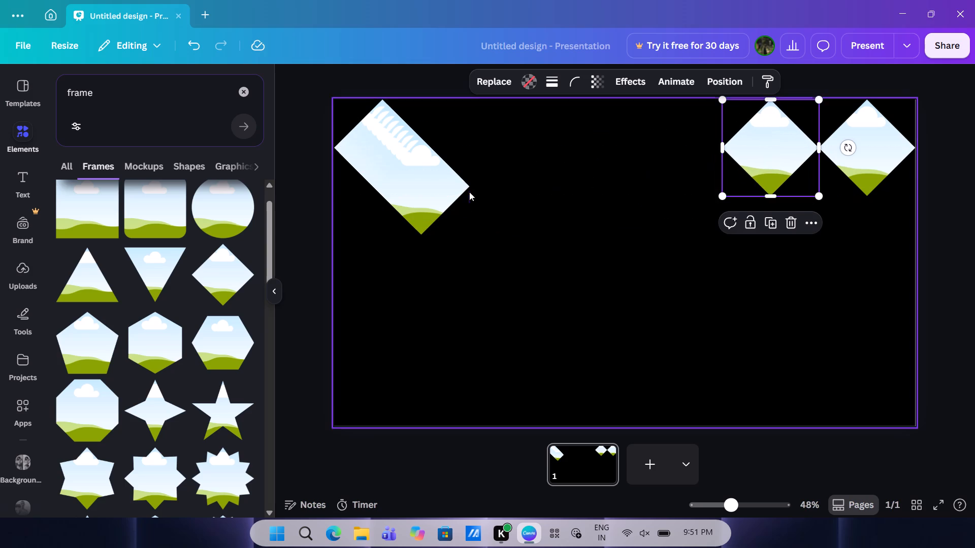
{"action": "left_click_drag", "start_coordinate": [433, 195], "coordinate": [682, 159]}
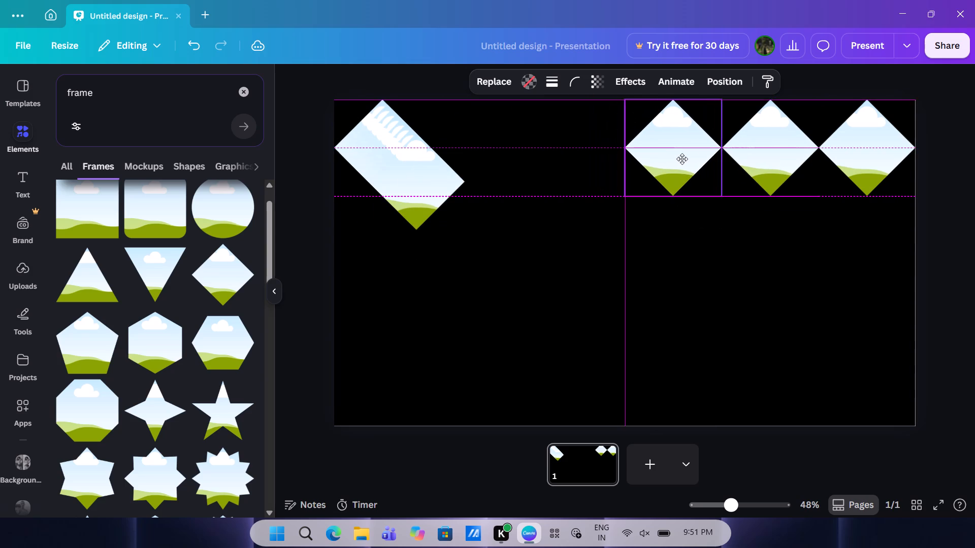
{"action": "left_click_drag", "start_coordinate": [682, 159], "coordinate": [683, 159]}
{"action": "left_click_drag", "start_coordinate": [434, 189], "coordinate": [514, 167]}
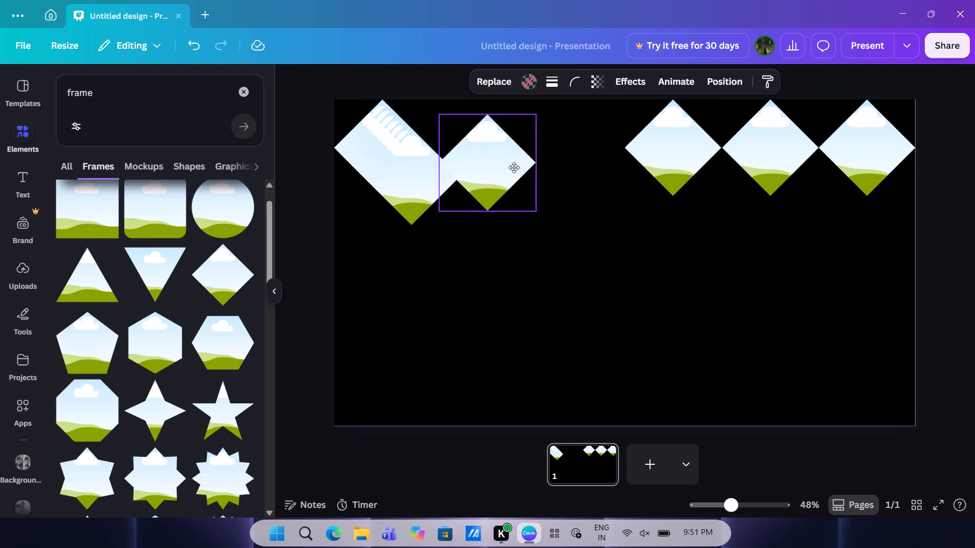
{"action": "left_click_drag", "start_coordinate": [514, 167], "coordinate": [595, 152]}
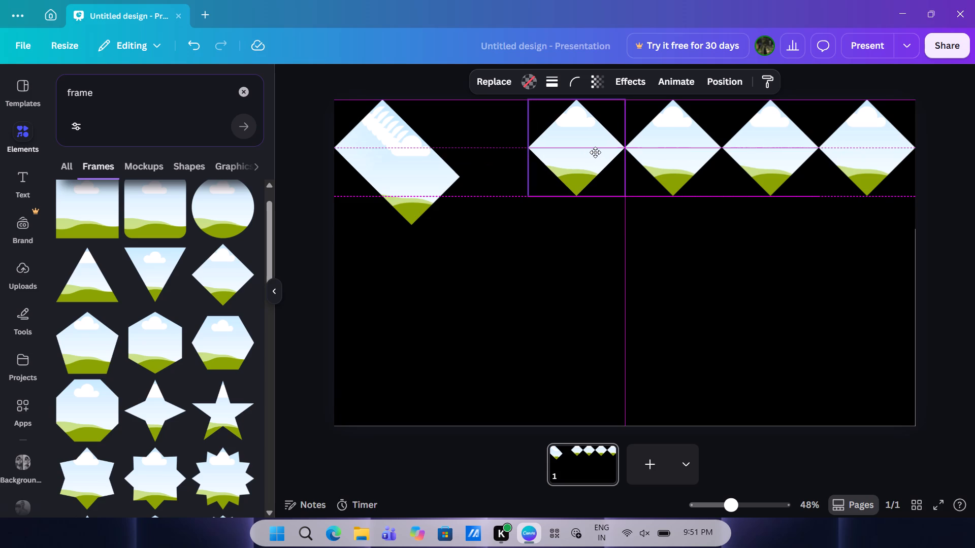
{"action": "left_click_drag", "start_coordinate": [595, 152], "coordinate": [596, 152]}
{"action": "left_click_drag", "start_coordinate": [426, 191], "coordinate": [490, 165]}
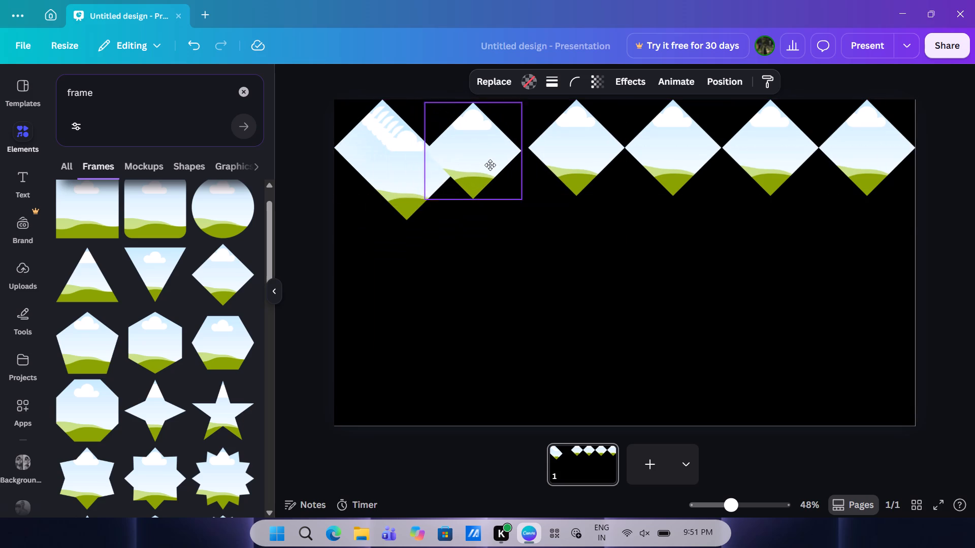
{"action": "left_click_drag", "start_coordinate": [490, 165], "coordinate": [496, 160]}
Move the five spare diamond copies off the stack on the first diamond and spread them across the empty area beneath the row.
{"action": "left_click_drag", "start_coordinate": [385, 184], "coordinate": [602, 292]}
{"action": "left_click_drag", "start_coordinate": [406, 179], "coordinate": [444, 279]}
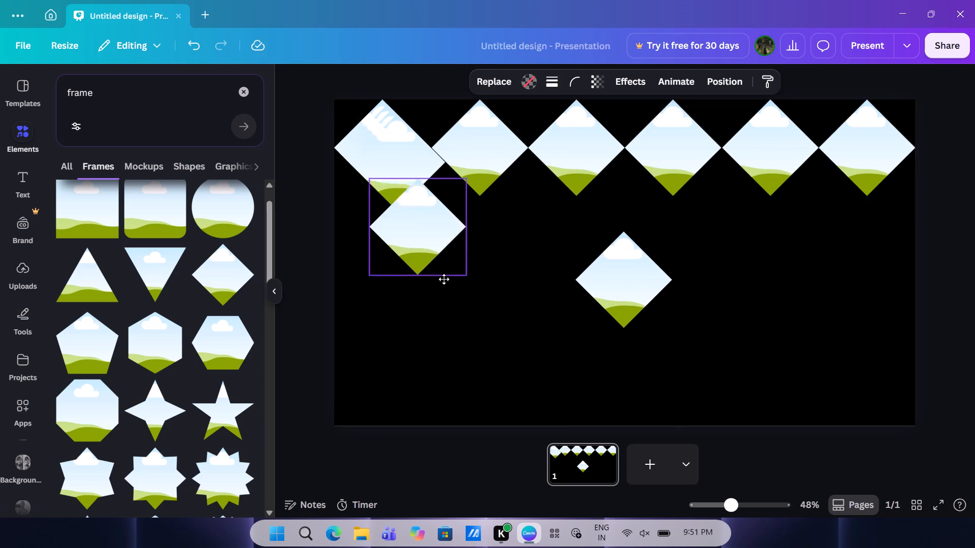
{"action": "left_click_drag", "start_coordinate": [444, 279], "coordinate": [487, 301]}
{"action": "left_click_drag", "start_coordinate": [397, 168], "coordinate": [387, 298]}
{"action": "left_click_drag", "start_coordinate": [396, 165], "coordinate": [745, 304]}
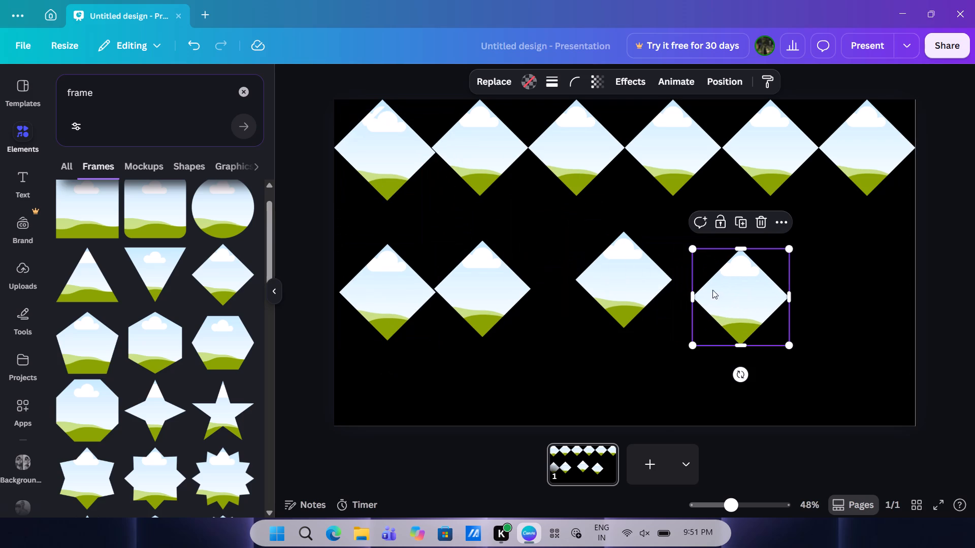
{"action": "left_click_drag", "start_coordinate": [387, 159], "coordinate": [834, 279]}
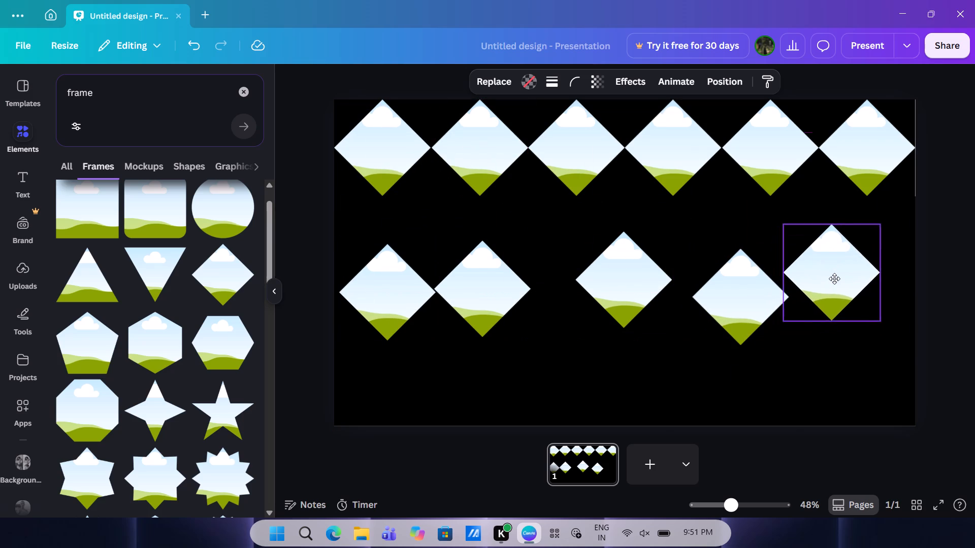
{"action": "left_click_drag", "start_coordinate": [834, 279], "coordinate": [844, 287]}
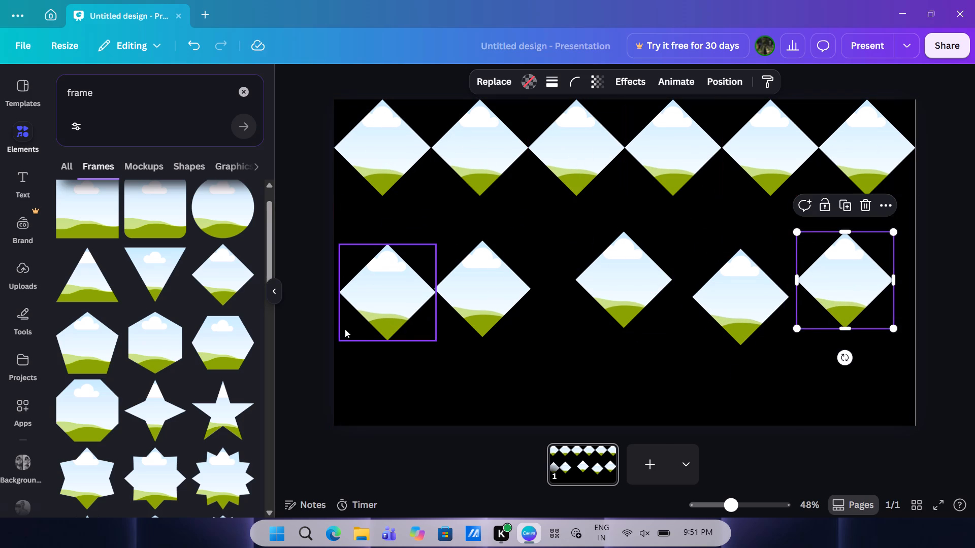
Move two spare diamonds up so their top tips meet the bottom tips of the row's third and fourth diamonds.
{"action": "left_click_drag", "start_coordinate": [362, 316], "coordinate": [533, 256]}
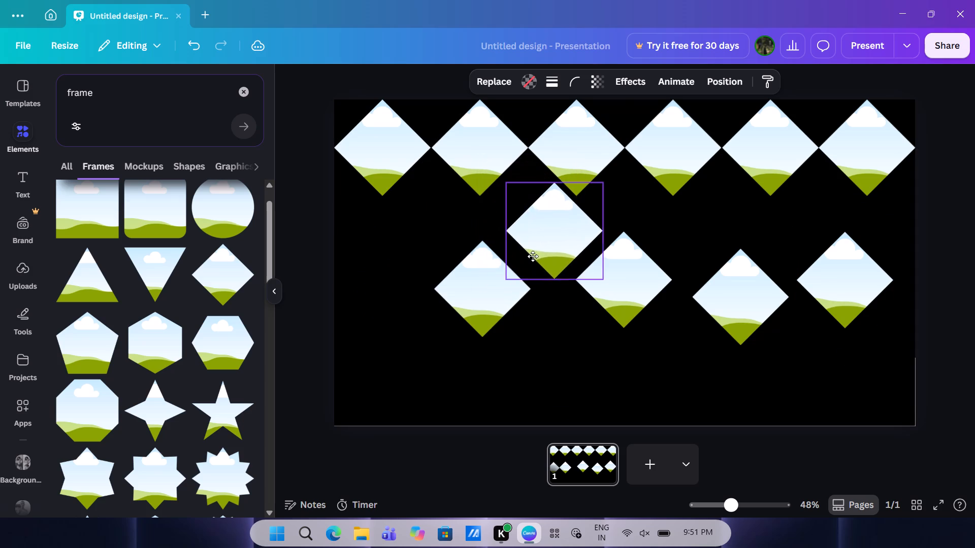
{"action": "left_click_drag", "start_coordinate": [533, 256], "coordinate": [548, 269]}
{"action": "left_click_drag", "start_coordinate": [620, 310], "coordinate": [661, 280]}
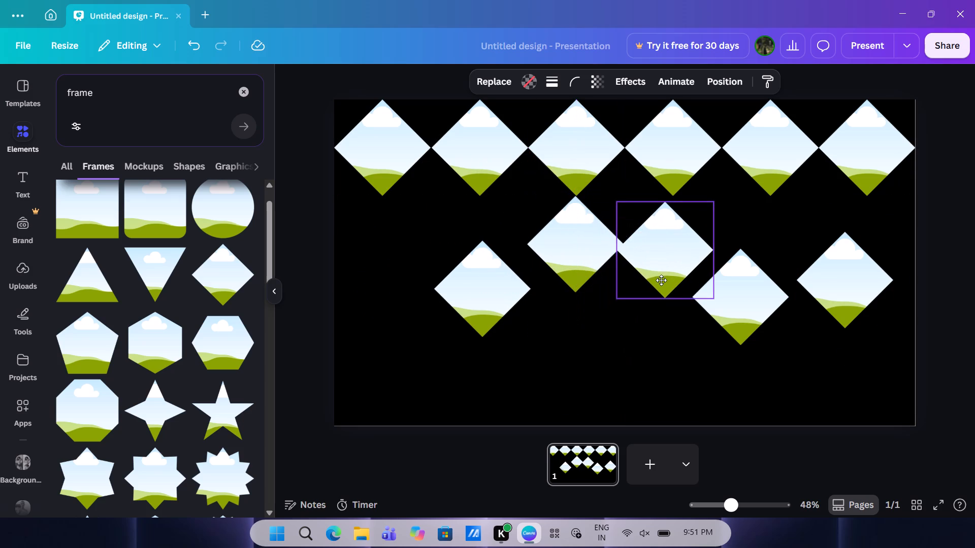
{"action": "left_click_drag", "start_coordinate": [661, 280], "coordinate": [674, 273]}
Delete the three remaining loose diamonds below the row, keeping the two directly beneath its third and fourth diamonds.
{"action": "left_click", "coordinate": [741, 320]}
{"action": "key", "text": "BackSpace"}
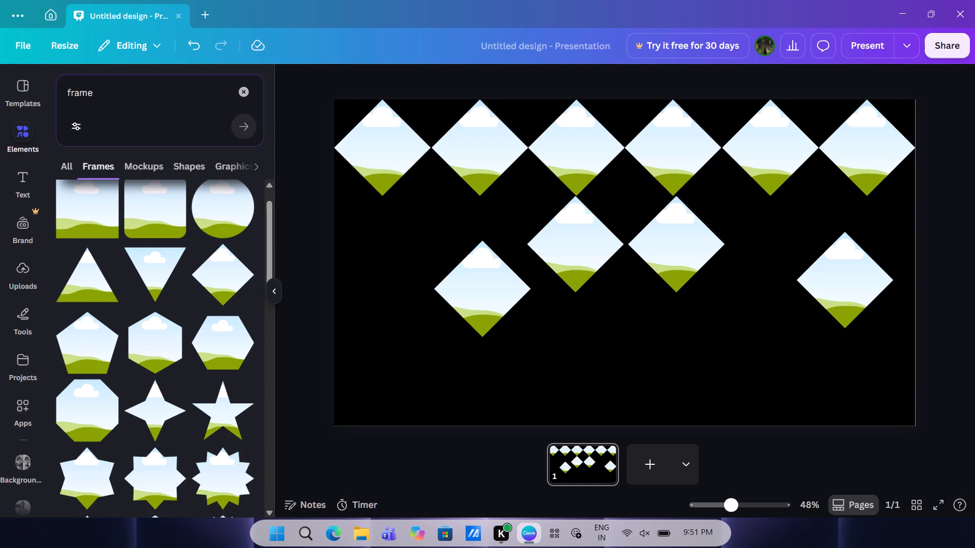
{"action": "left_click", "coordinate": [846, 302]}
{"action": "key", "text": "BackSpace"}
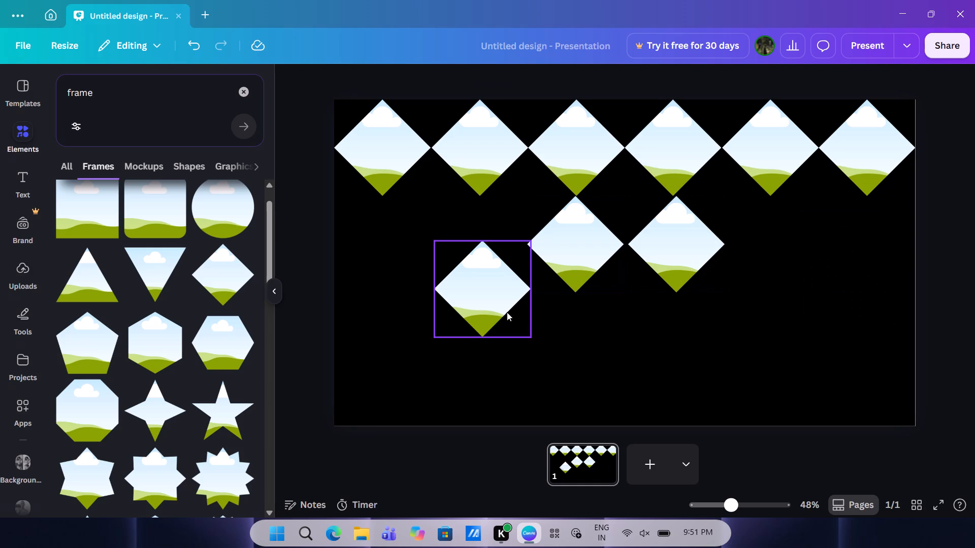
{"action": "left_click", "coordinate": [500, 312]}
{"action": "key", "text": "BackSpace"}
Nest the two remaining lower diamonds beneath the second–third and fourth–fifth junctions, with their top tips at the points where those diamonds meet.
{"action": "left_click_drag", "start_coordinate": [567, 261], "coordinate": [517, 210]}
{"action": "left_click_drag", "start_coordinate": [666, 263], "coordinate": [708, 219]}
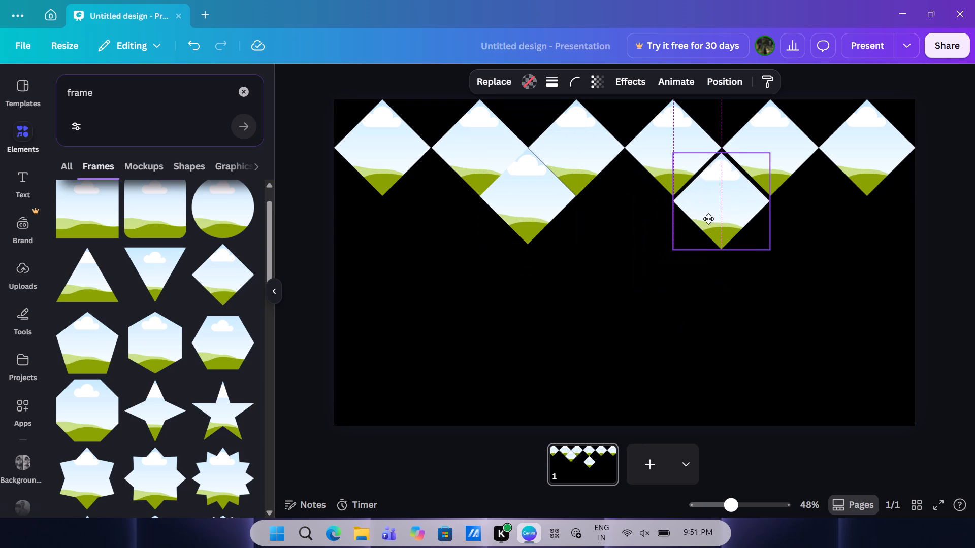
{"action": "left_click_drag", "start_coordinate": [708, 219], "coordinate": [712, 215]}
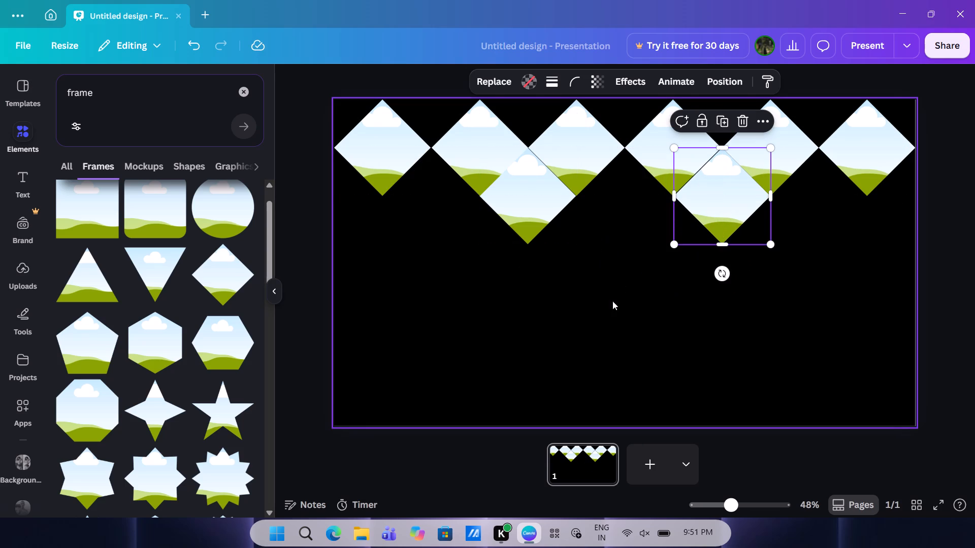
{"action": "left_click", "coordinate": [612, 301]}
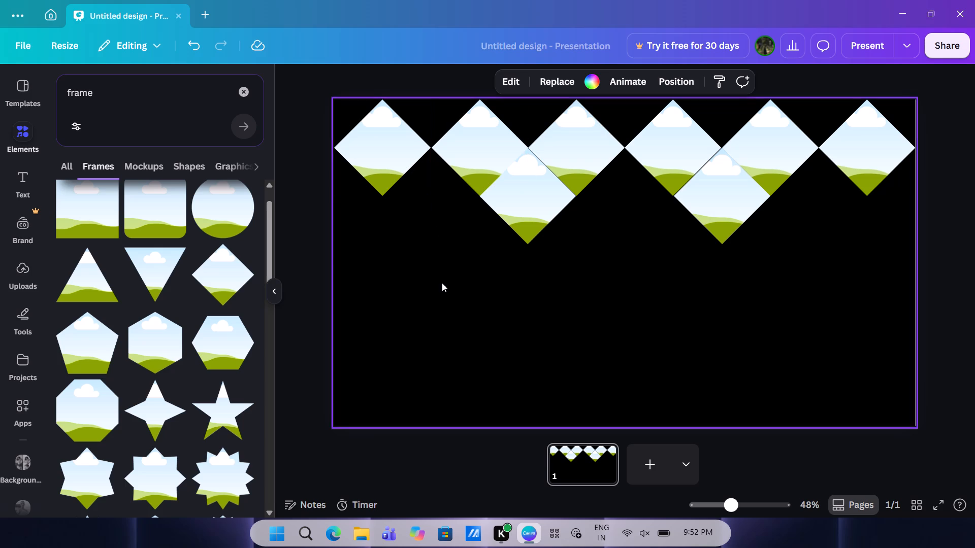
Open the uploaded images library and the file picker for uploading new images.
{"action": "left_click", "coordinate": [386, 157]}
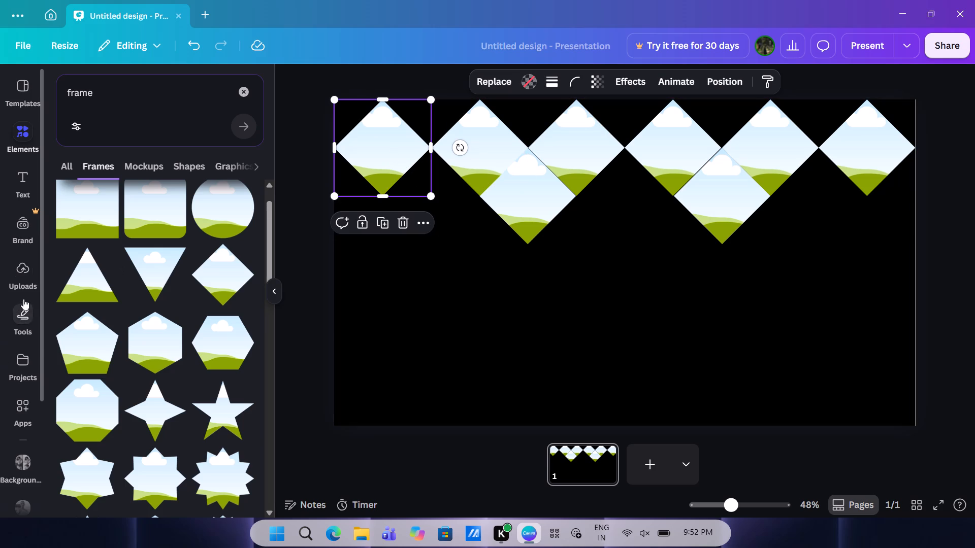
{"action": "left_click", "coordinate": [22, 276]}
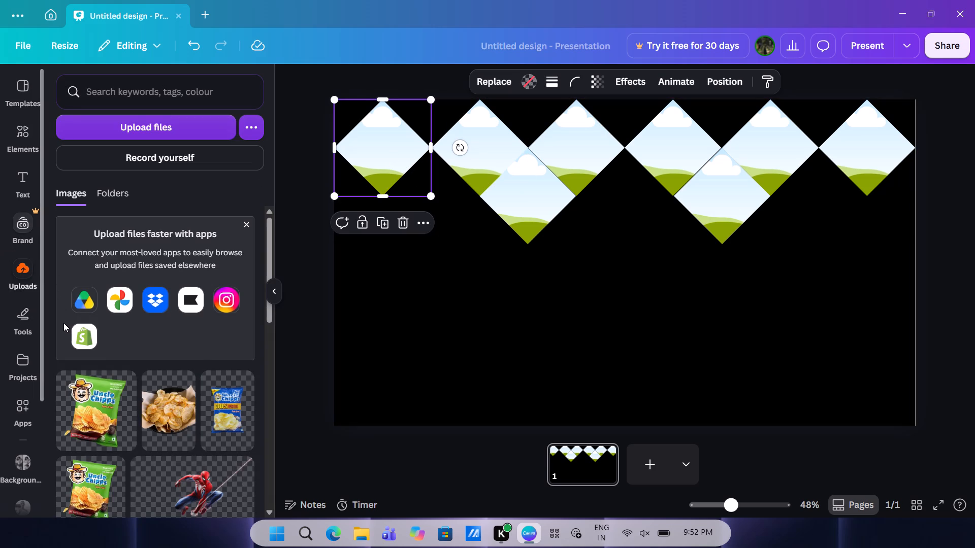
{"action": "scroll", "coordinate": [94, 370], "scroll_direction": "down", "scroll_amount": 2}
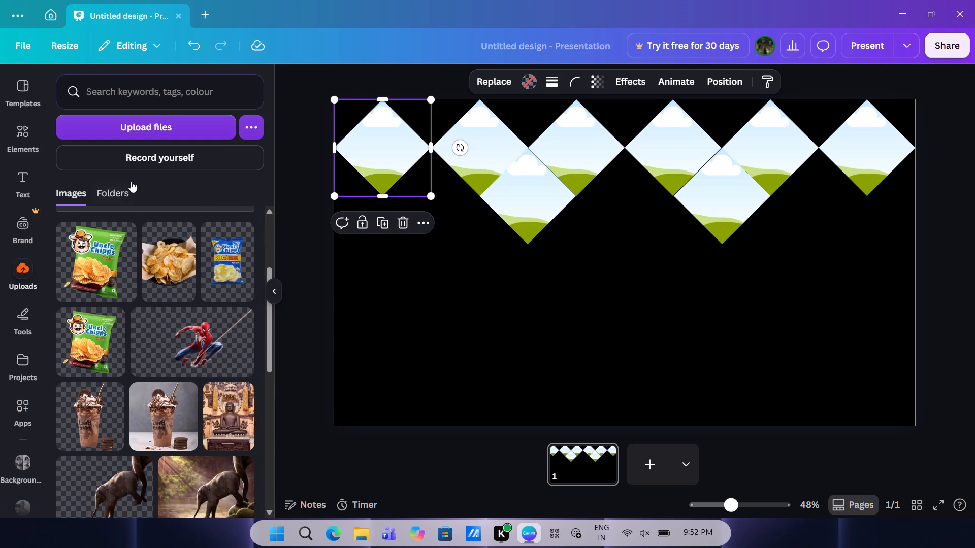
{"action": "left_click", "coordinate": [154, 126]}
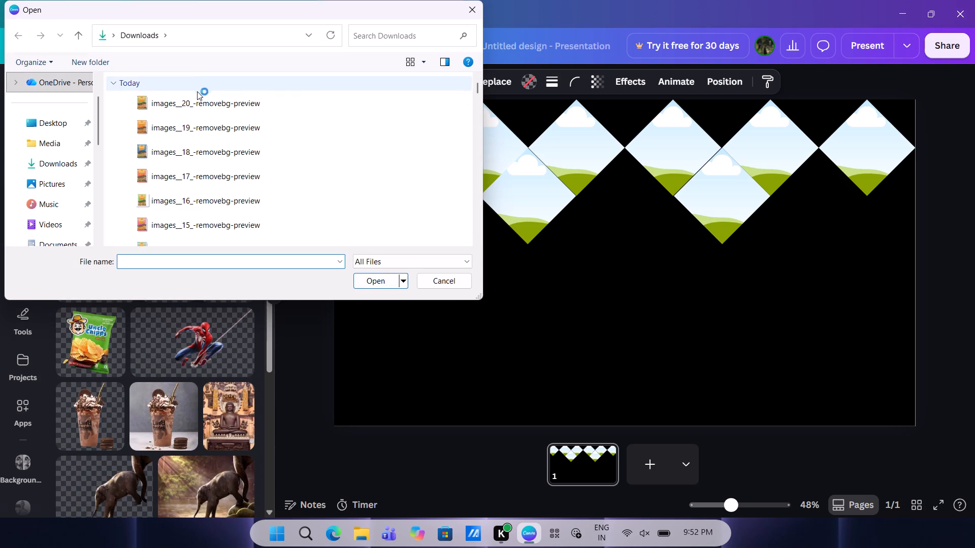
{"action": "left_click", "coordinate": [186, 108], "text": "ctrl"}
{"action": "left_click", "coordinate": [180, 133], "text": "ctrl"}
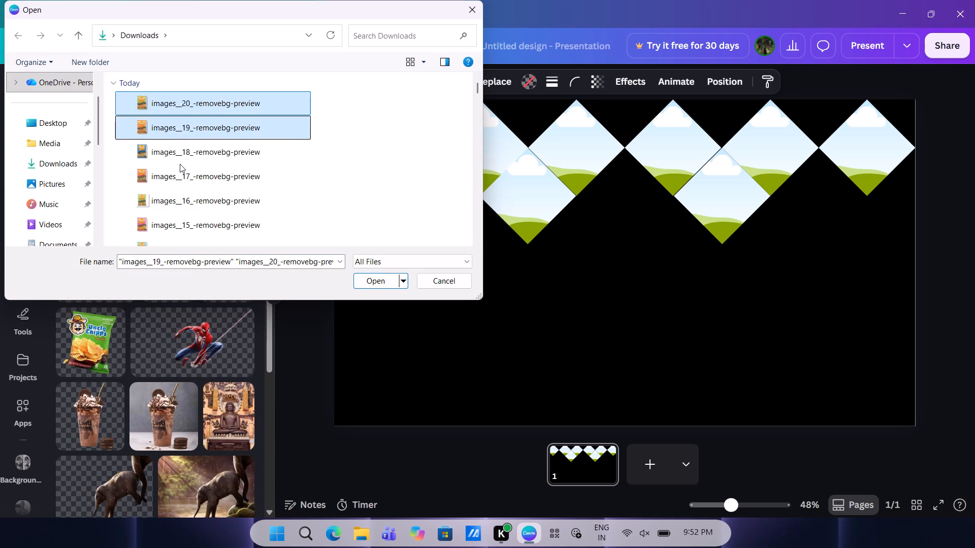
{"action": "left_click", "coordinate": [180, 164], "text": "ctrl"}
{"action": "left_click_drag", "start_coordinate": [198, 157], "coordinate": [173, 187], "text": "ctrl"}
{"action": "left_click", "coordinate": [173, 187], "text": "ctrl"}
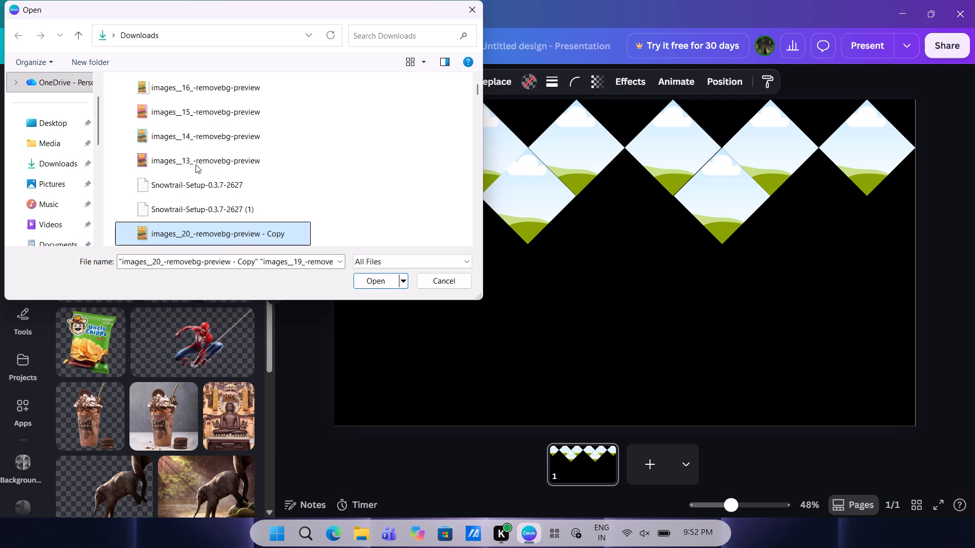
Upload the eight files images__13_-removebg-preview through images__20_-removebg-preview from the Downloads folder.
{"action": "scroll", "coordinate": [156, 195], "scroll_direction": "up", "scroll_amount": 5}
{"action": "left_click", "coordinate": [185, 112], "text": "ctrl"}
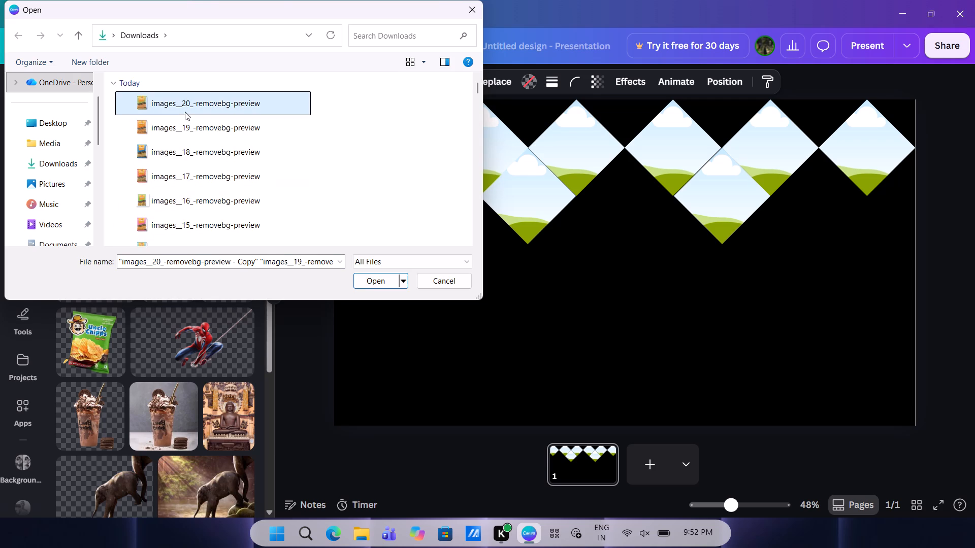
{"action": "left_click", "coordinate": [171, 133], "text": "ctrl"}
{"action": "left_click", "coordinate": [162, 155], "text": "ctrl"}
{"action": "left_click", "coordinate": [158, 176], "text": "ctrl"}
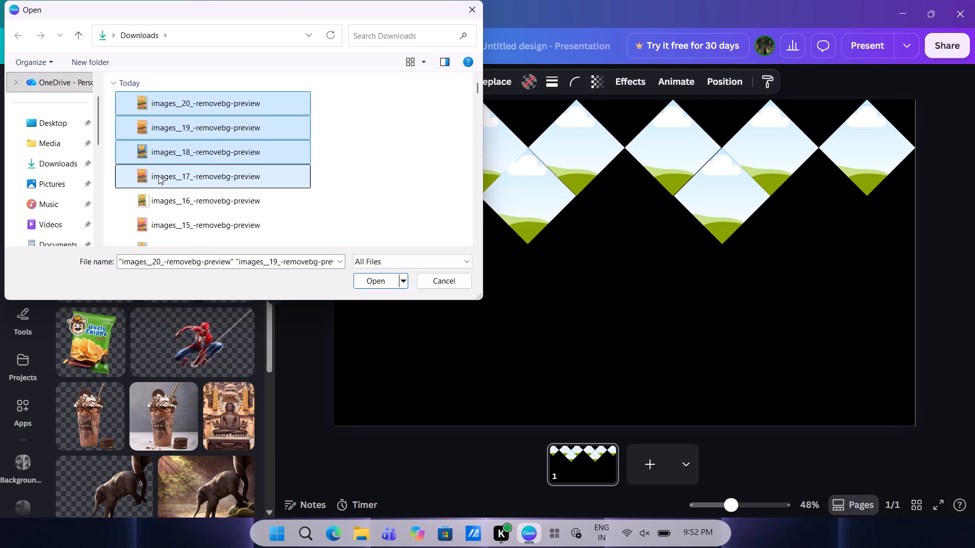
{"action": "left_click", "coordinate": [153, 202], "text": "ctrl"}
{"action": "left_click", "coordinate": [149, 220], "text": "ctrl"}
{"action": "scroll", "coordinate": [149, 220], "scroll_direction": "down", "scroll_amount": 1}
{"action": "left_click", "coordinate": [162, 186], "text": "ctrl"}
{"action": "left_click", "coordinate": [154, 211], "text": "ctrl"}
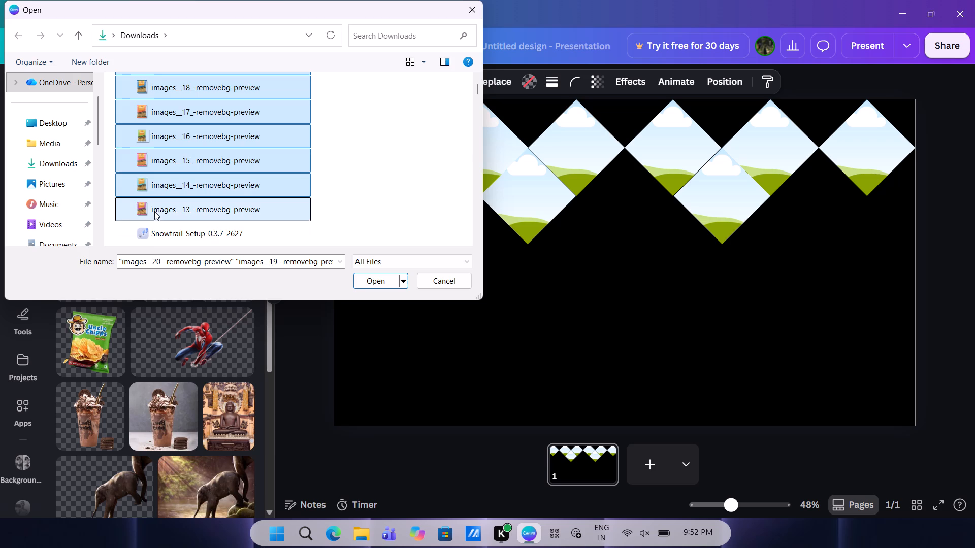
{"action": "left_click", "coordinate": [383, 281]}
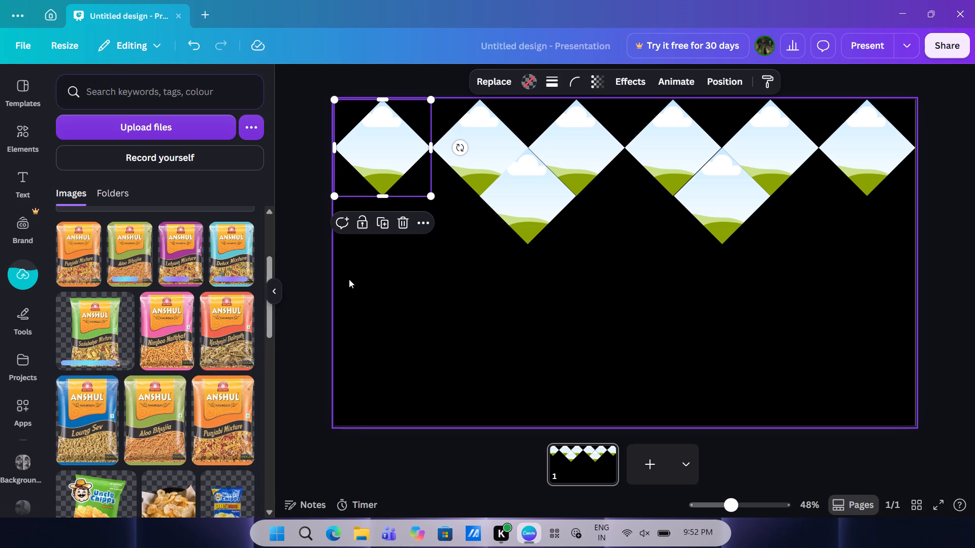
Add the uploaded Punjabi Mixture packet image to the page and place it inside the row's first diamond frame.
{"action": "left_click", "coordinate": [63, 257]}
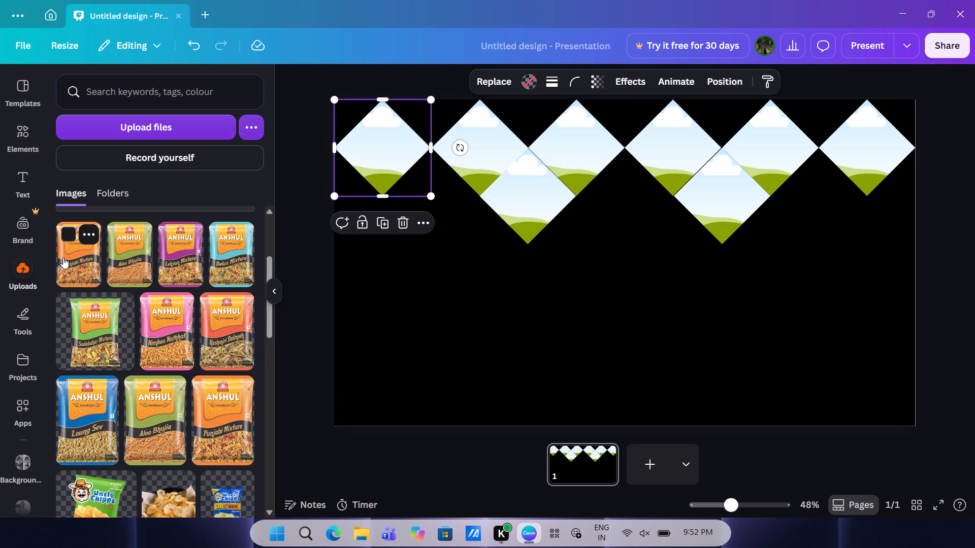
{"action": "left_click_drag", "start_coordinate": [598, 296], "coordinate": [433, 203]}
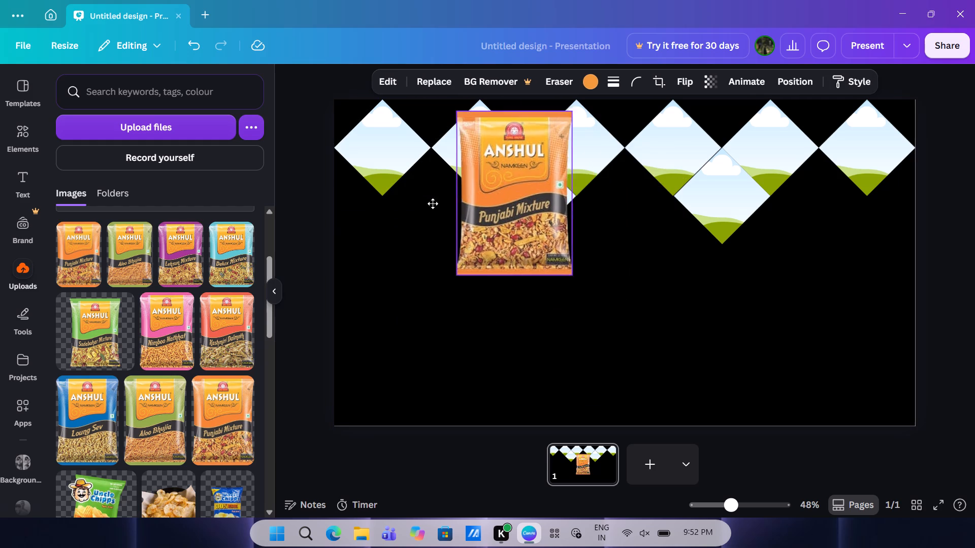
{"action": "left_click_drag", "start_coordinate": [433, 203], "coordinate": [378, 177]}
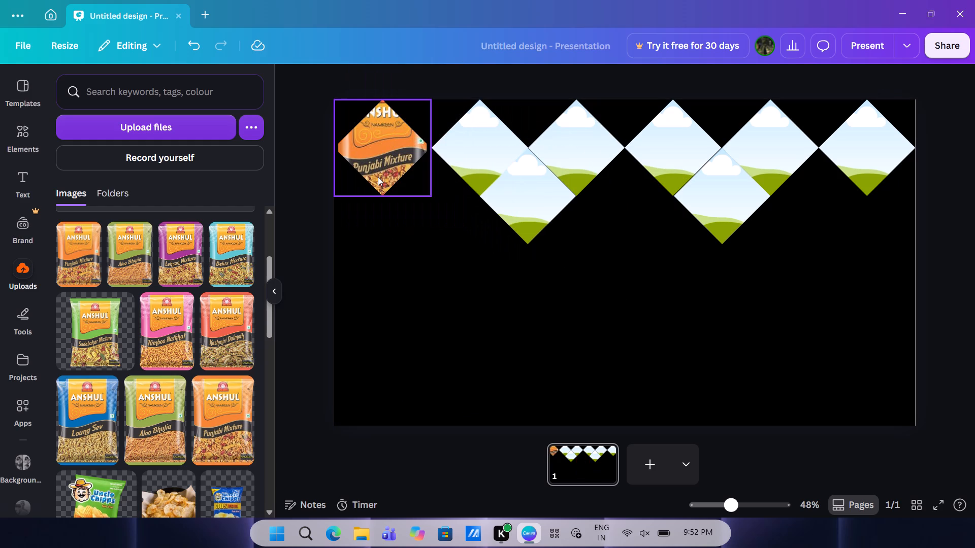
Crop the first diamond's image, shifting the packet upward within the frame so the Punjabi Mixture label sits in the middle.
{"action": "left_click", "coordinate": [378, 177]}
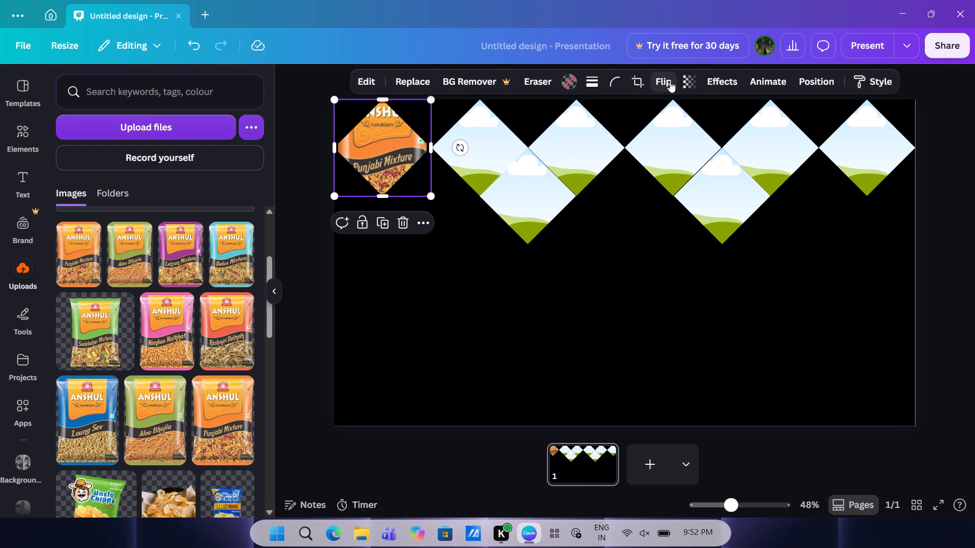
{"action": "left_click", "coordinate": [670, 81]}
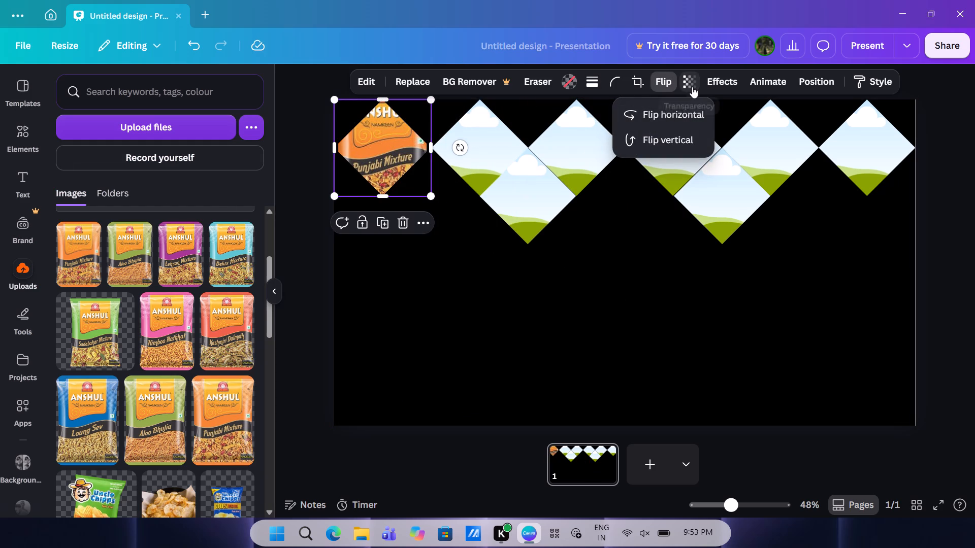
{"action": "left_click", "coordinate": [631, 79]}
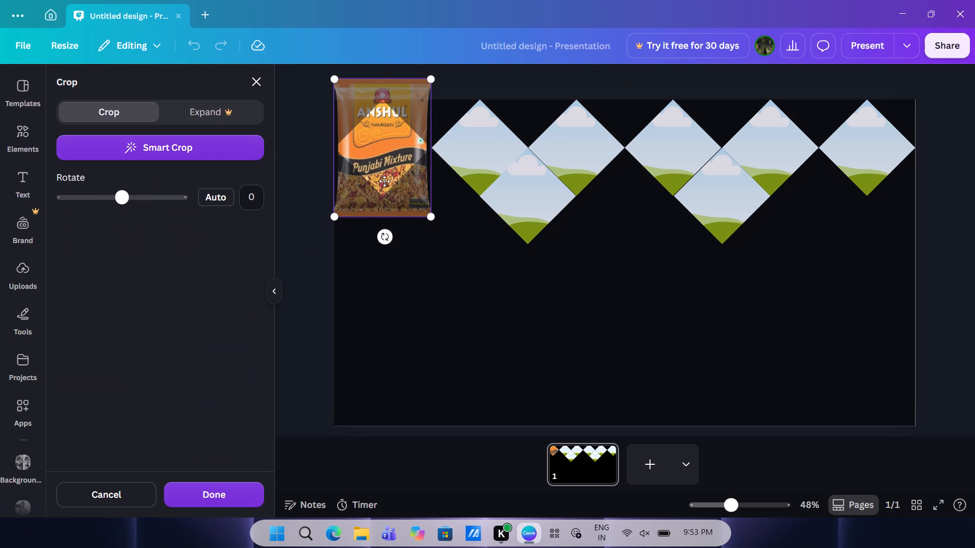
{"action": "left_click_drag", "start_coordinate": [386, 163], "coordinate": [383, 133]}
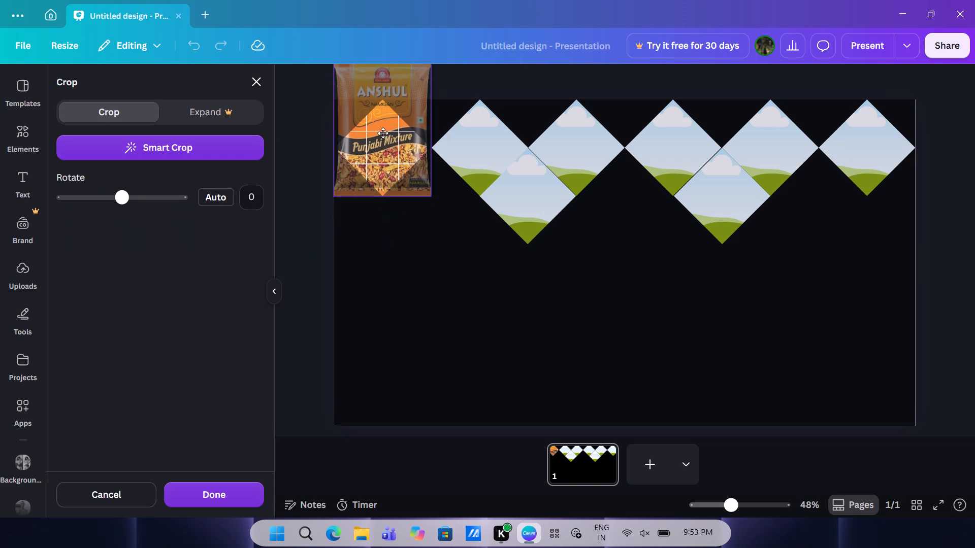
{"action": "left_click_drag", "start_coordinate": [383, 133], "coordinate": [386, 143]}
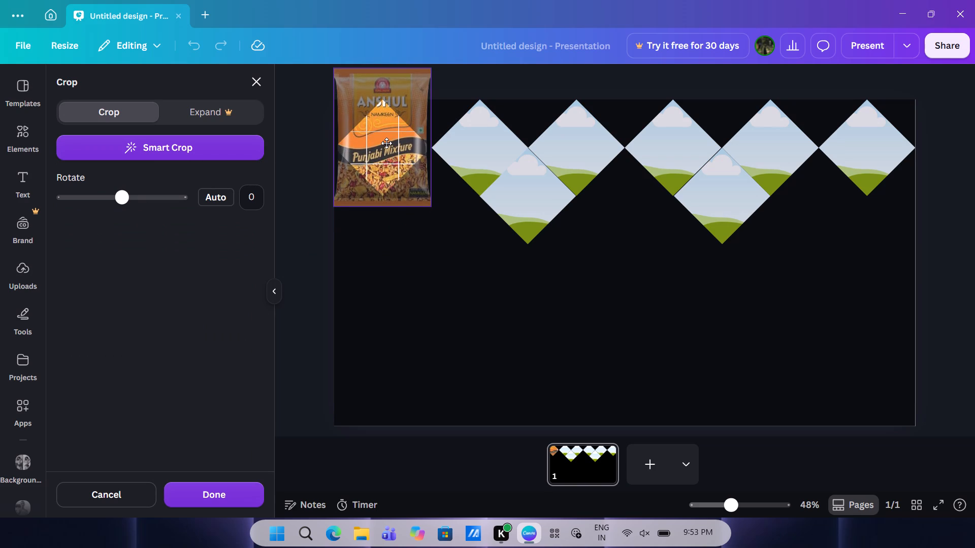
{"action": "left_click_drag", "start_coordinate": [376, 148], "coordinate": [375, 156]}
{"action": "left_click_drag", "start_coordinate": [375, 156], "coordinate": [374, 163]}
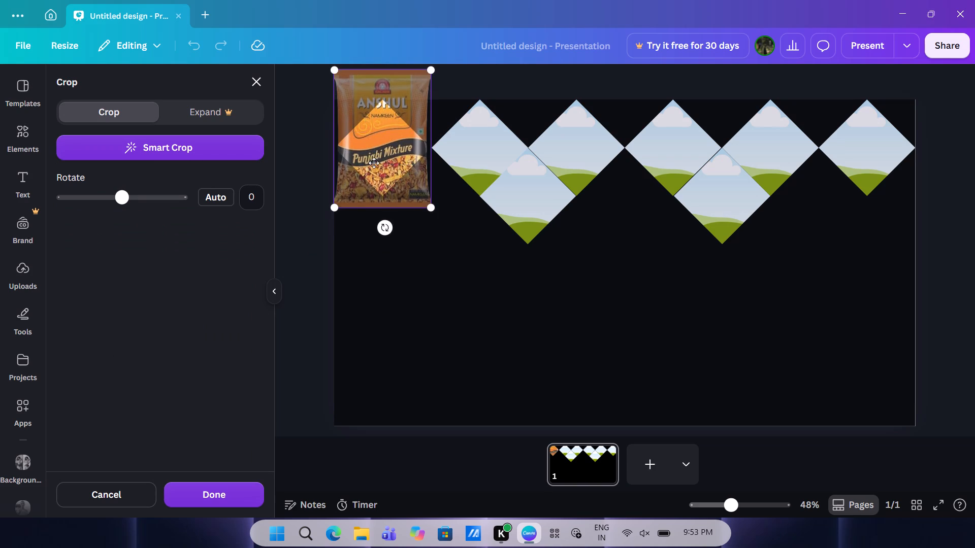
{"action": "left_click_drag", "start_coordinate": [374, 163], "coordinate": [374, 176]}
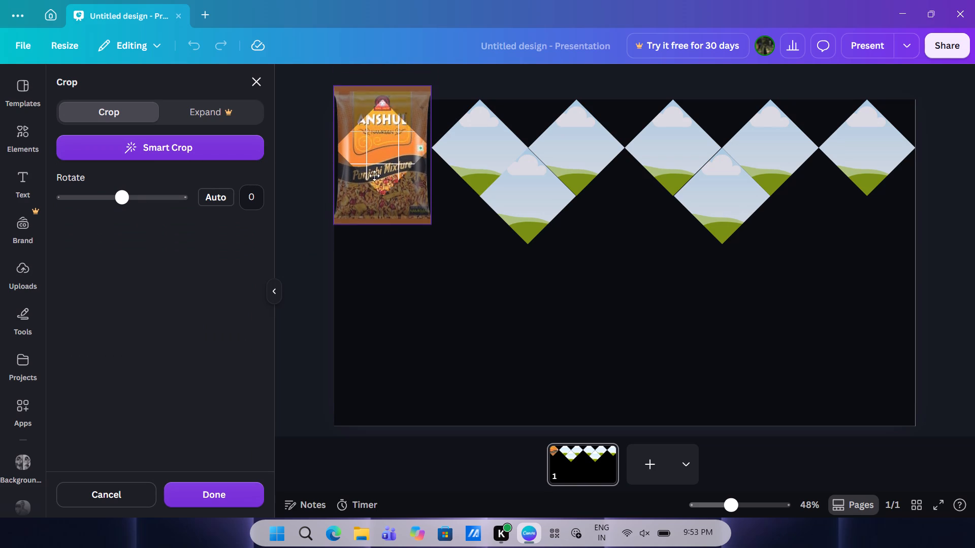
{"action": "left_click_drag", "start_coordinate": [374, 176], "coordinate": [390, 134]}
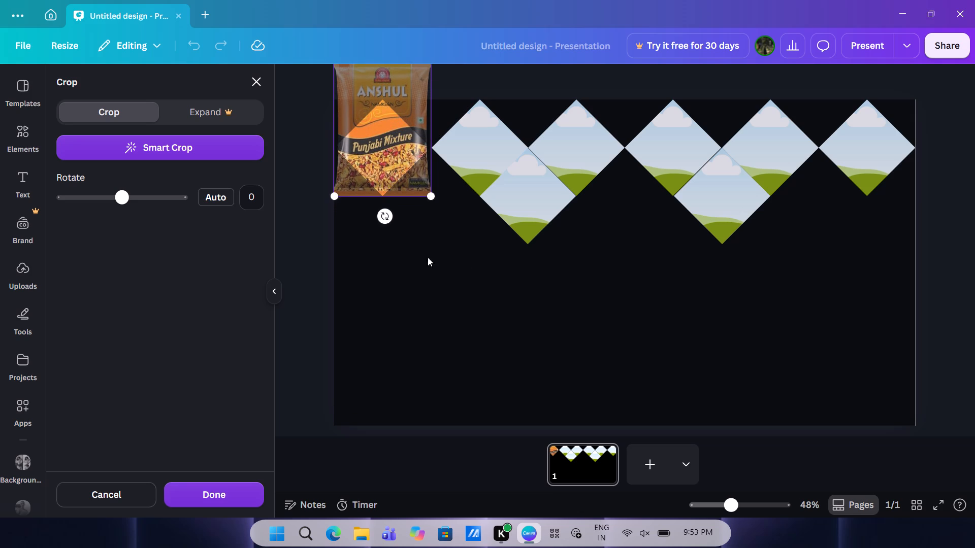
{"action": "left_click", "coordinate": [416, 263]}
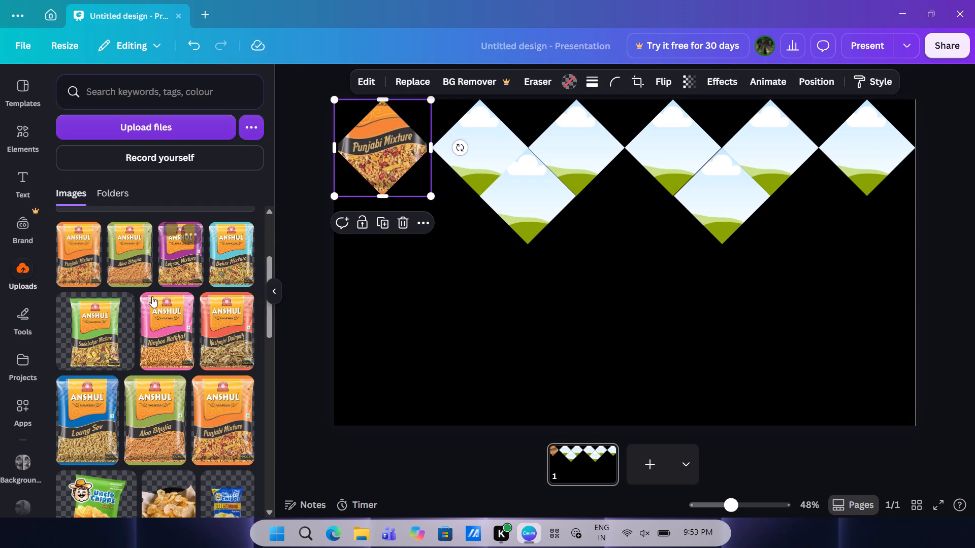
Add the green Aloo Bhujia packet image to the page and place it inside the row's second diamond frame.
{"action": "left_click", "coordinate": [134, 262]}
{"action": "left_click_drag", "start_coordinate": [586, 256], "coordinate": [445, 163]}
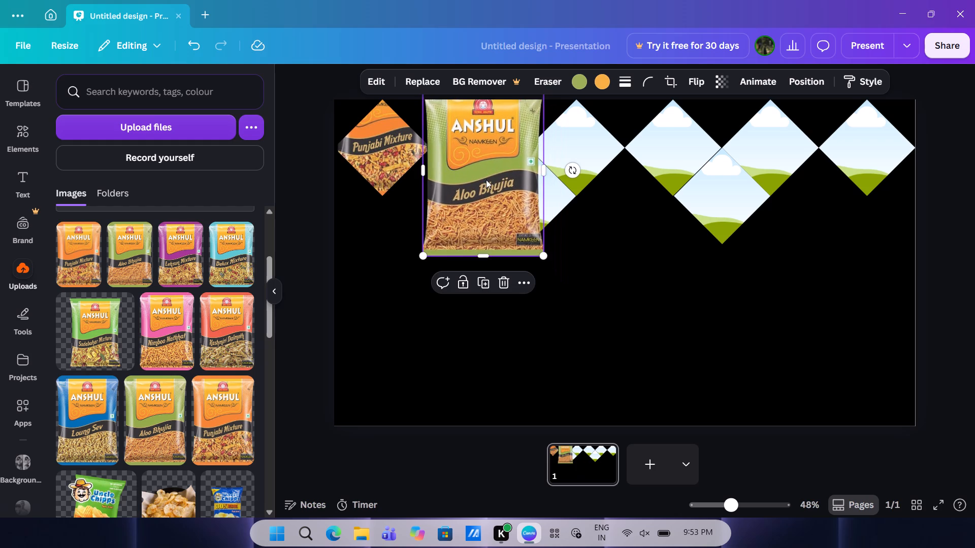
{"action": "left_click", "coordinate": [486, 180]}
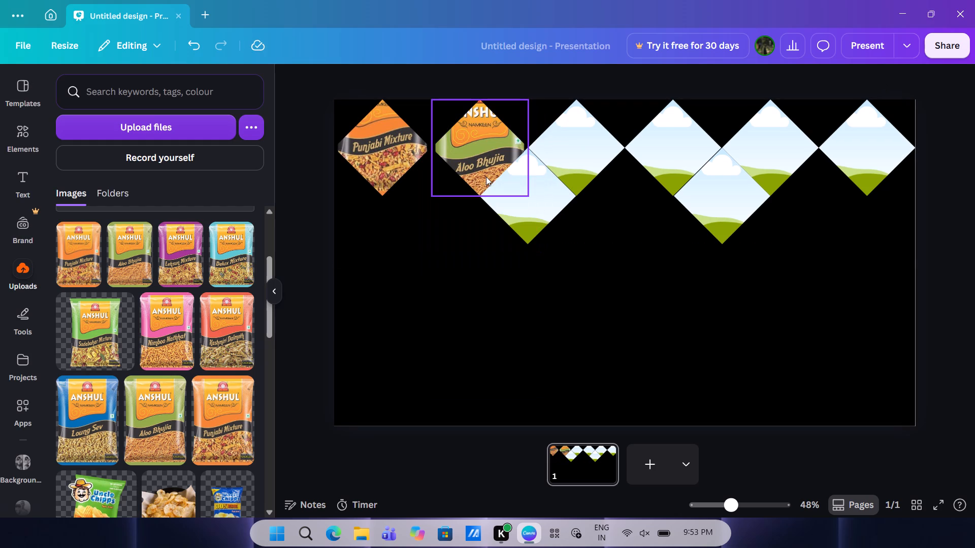
Replace the row's first diamond image with the uploaded Punjabi Mixture packet so it uses the default framing.
{"action": "left_click", "coordinate": [384, 153]}
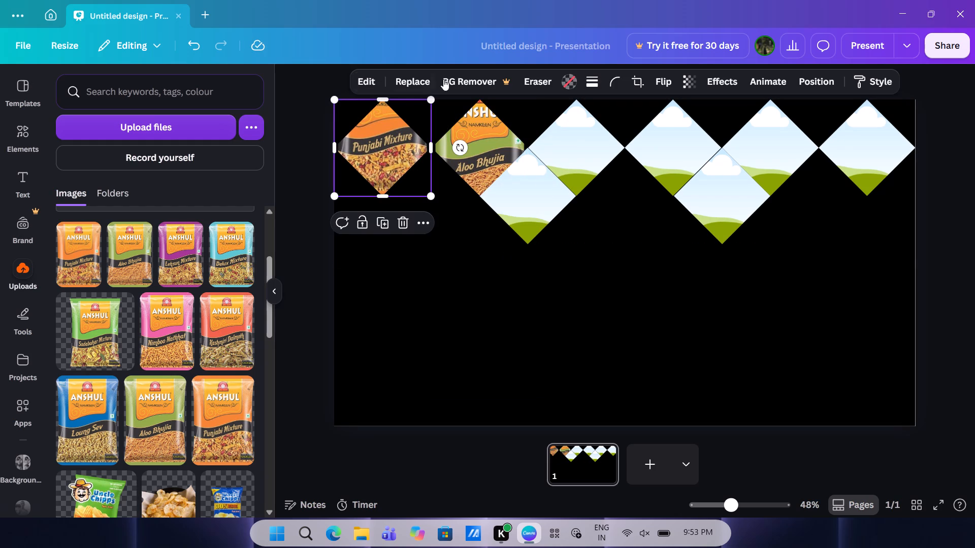
{"action": "left_click", "coordinate": [407, 82]}
{"action": "left_click", "coordinate": [95, 278]}
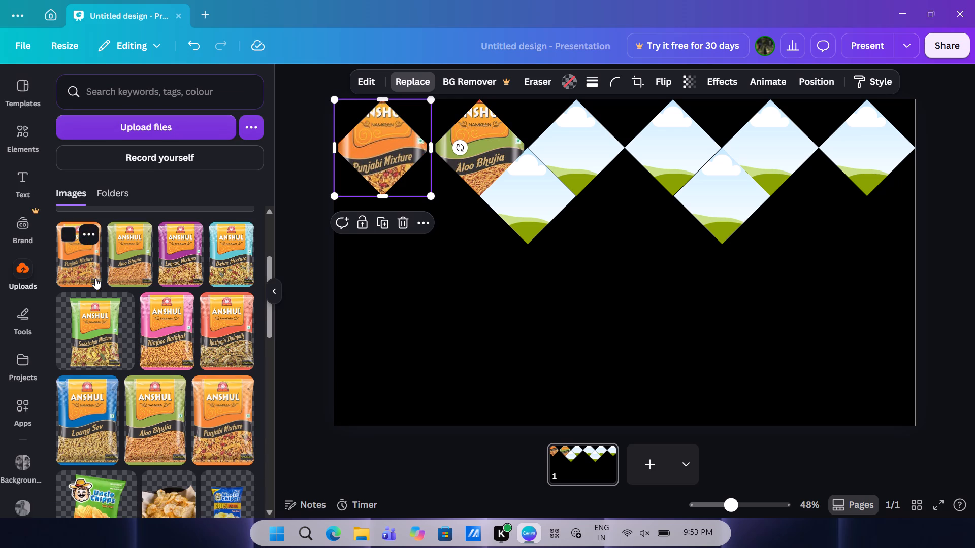
{"action": "left_click", "coordinate": [451, 363]}
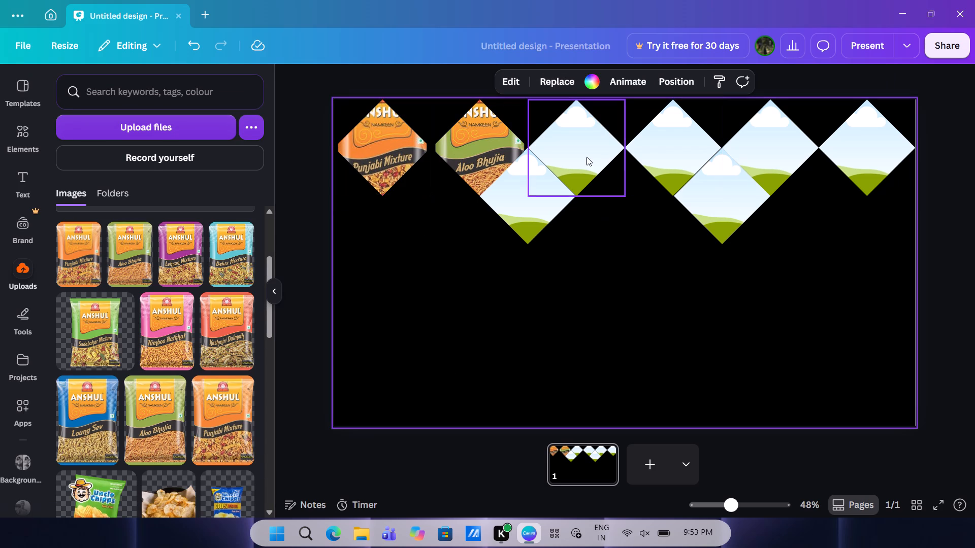
Add the Lehsun Mixture and Delux Mixture packet images and place them inside the row's third and fourth diamond frames respectively.
{"action": "left_click", "coordinate": [587, 157]}
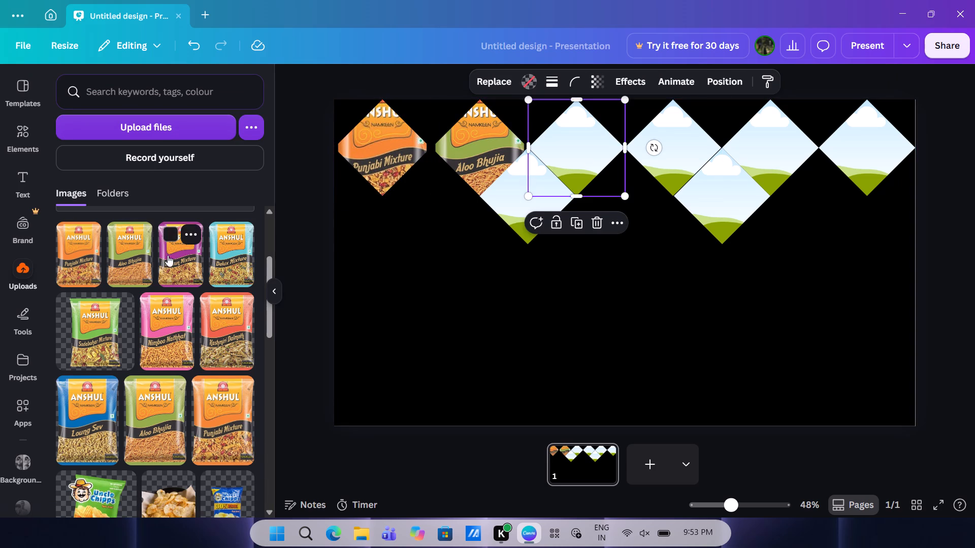
{"action": "left_click", "coordinate": [182, 258]}
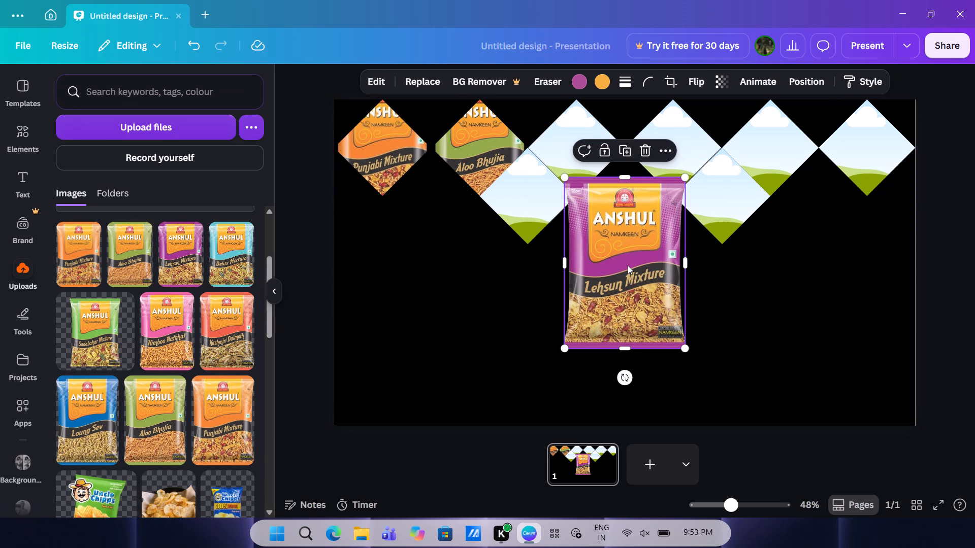
{"action": "left_click_drag", "start_coordinate": [628, 265], "coordinate": [582, 175]}
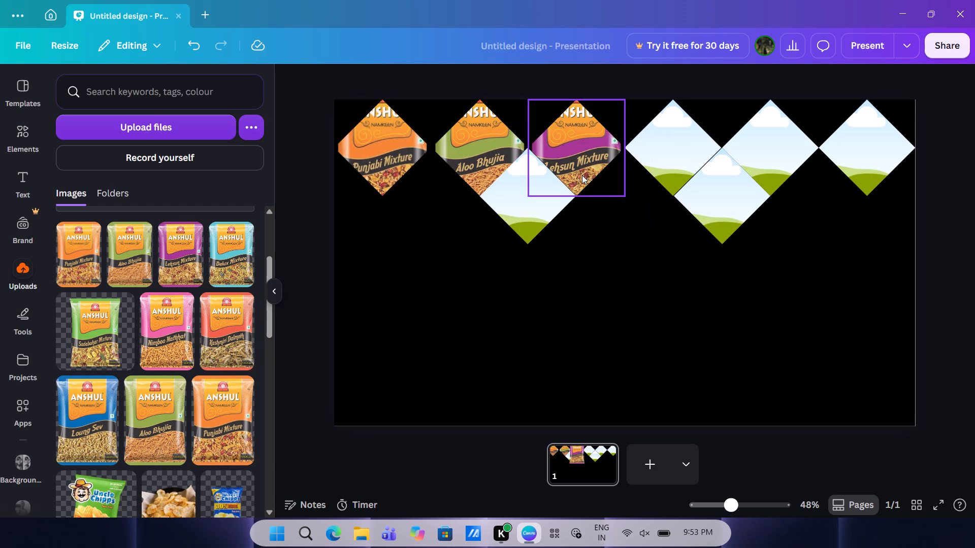
{"action": "left_click", "coordinate": [221, 247]}
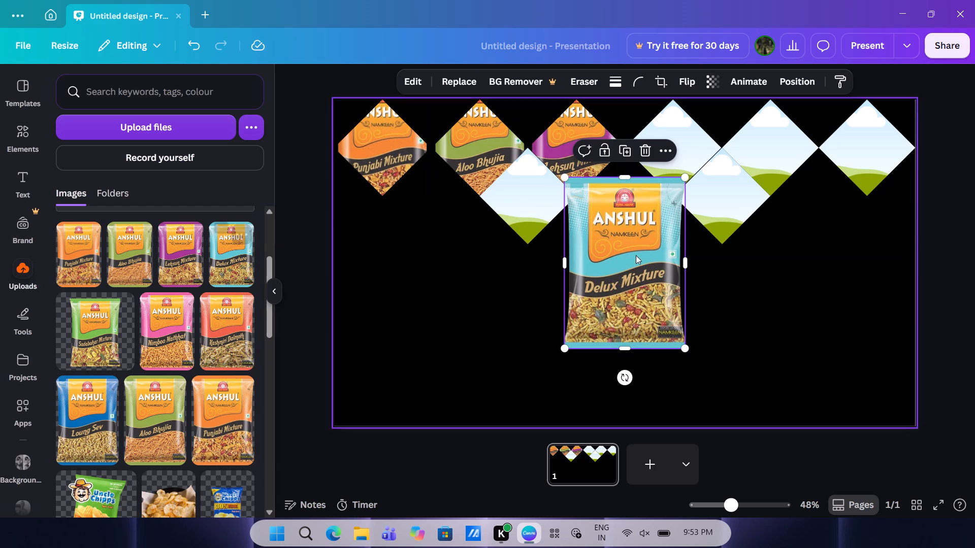
{"action": "left_click_drag", "start_coordinate": [636, 249], "coordinate": [677, 151]}
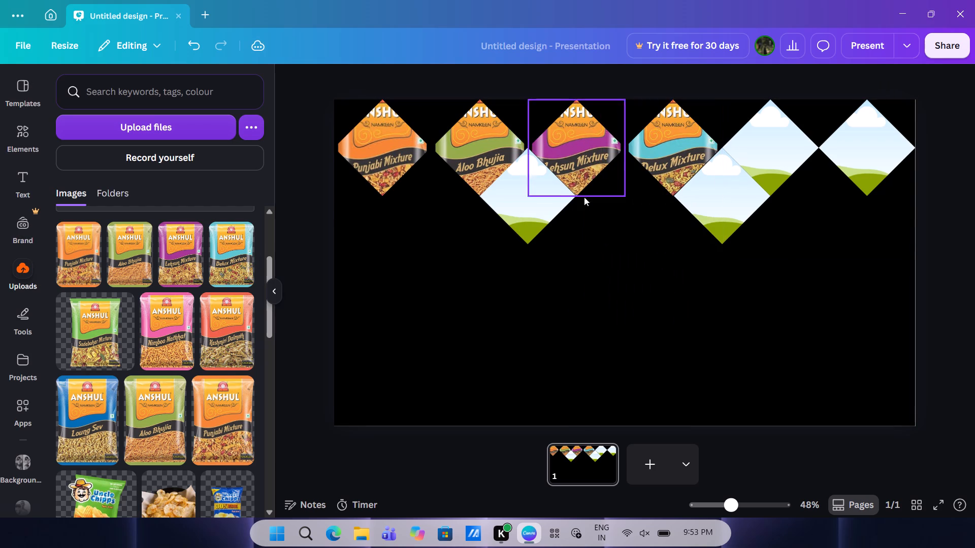
Add the green Sadabahar Mixture packet image to the page and place it inside the row's fifth diamond frame.
{"action": "left_click", "coordinate": [103, 337]}
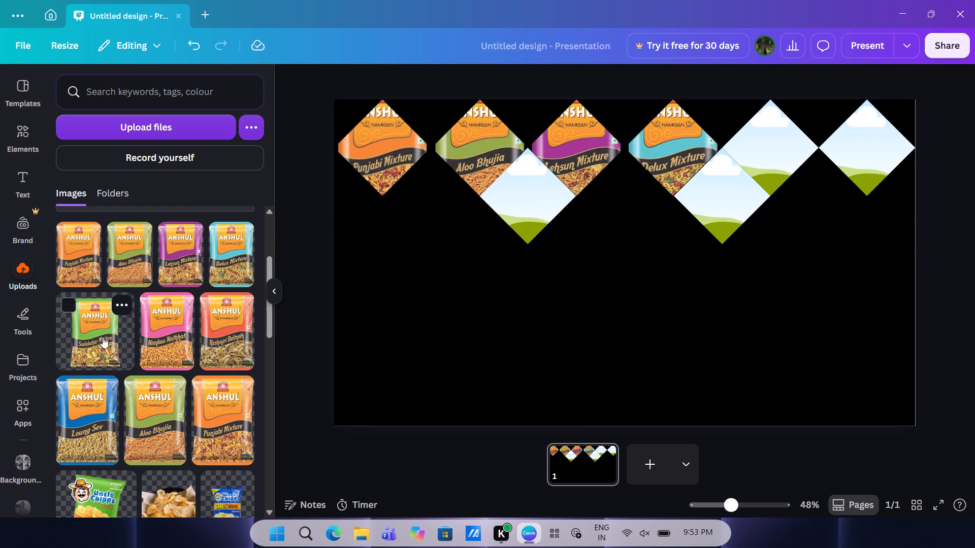
{"action": "left_click_drag", "start_coordinate": [642, 290], "coordinate": [775, 192]}
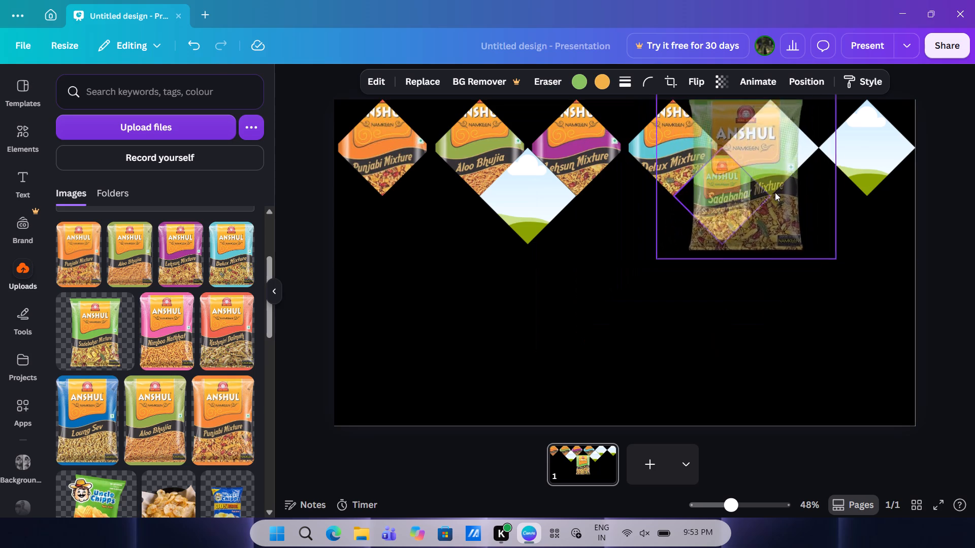
{"action": "left_click_drag", "start_coordinate": [775, 192], "coordinate": [792, 158]}
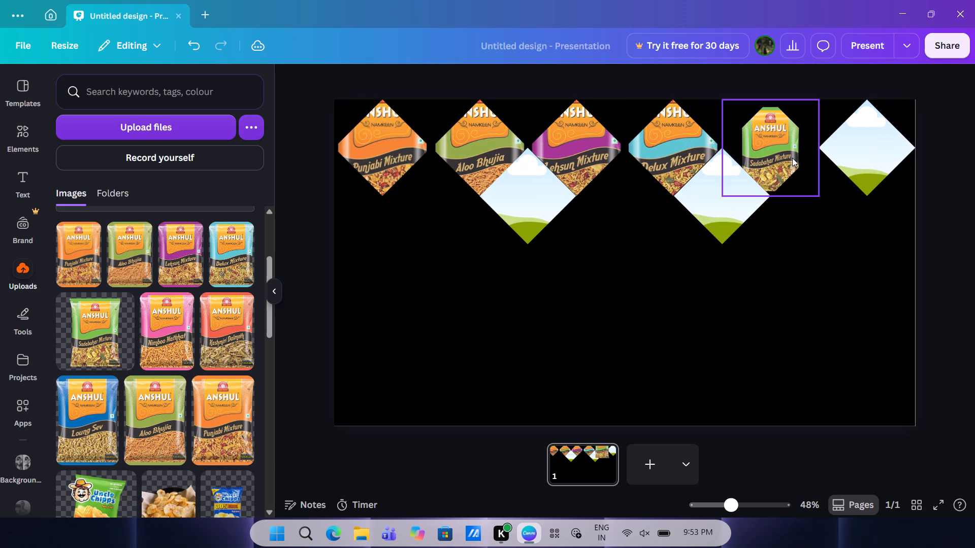
Crop the fifth diamond's image, enlarging and repositioning the Sadabahar Mixture packet so it fills the frame with its label just below the middle.
{"action": "left_click", "coordinate": [743, 167]}
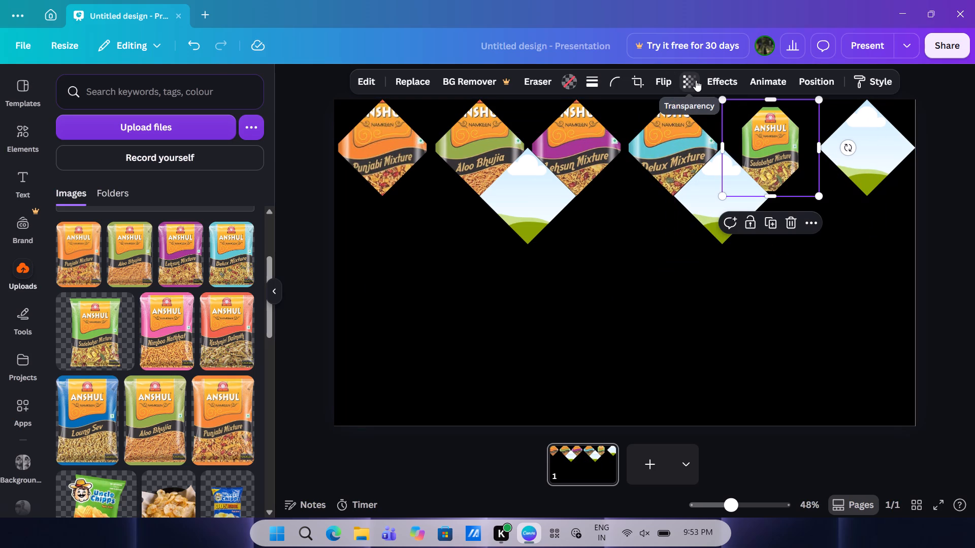
{"action": "left_click", "coordinate": [645, 84]}
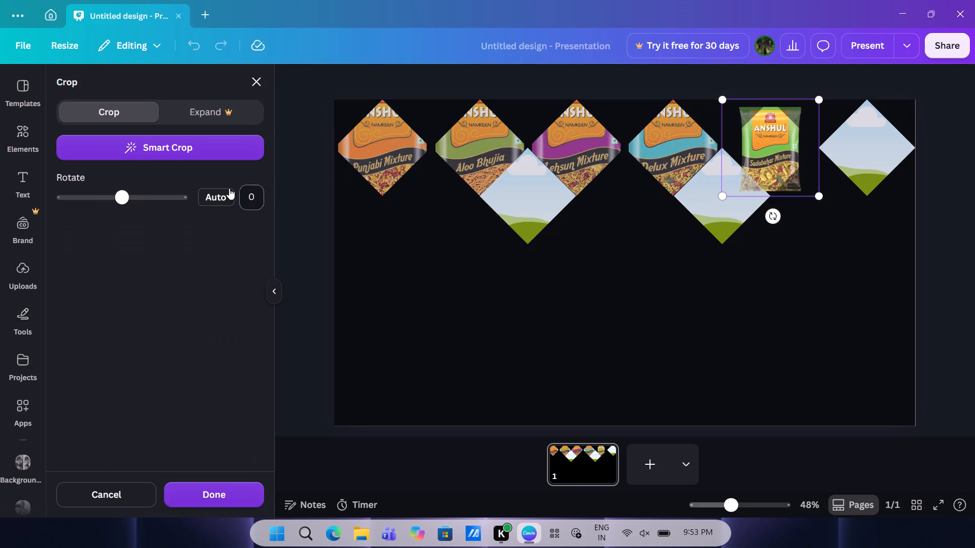
{"action": "left_click_drag", "start_coordinate": [783, 144], "coordinate": [756, 148]}
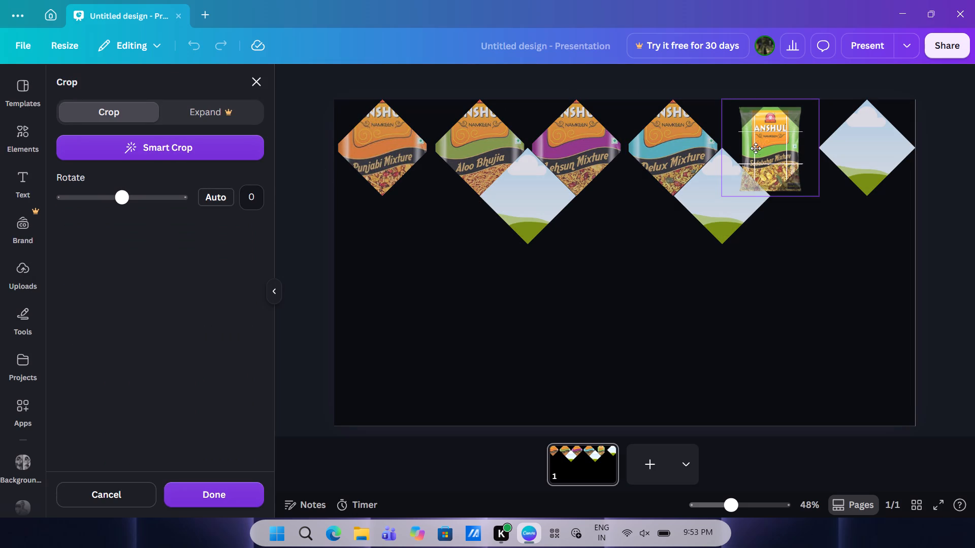
{"action": "left_click_drag", "start_coordinate": [756, 148], "coordinate": [772, 146]}
{"action": "left_click_drag", "start_coordinate": [772, 146], "coordinate": [782, 139]}
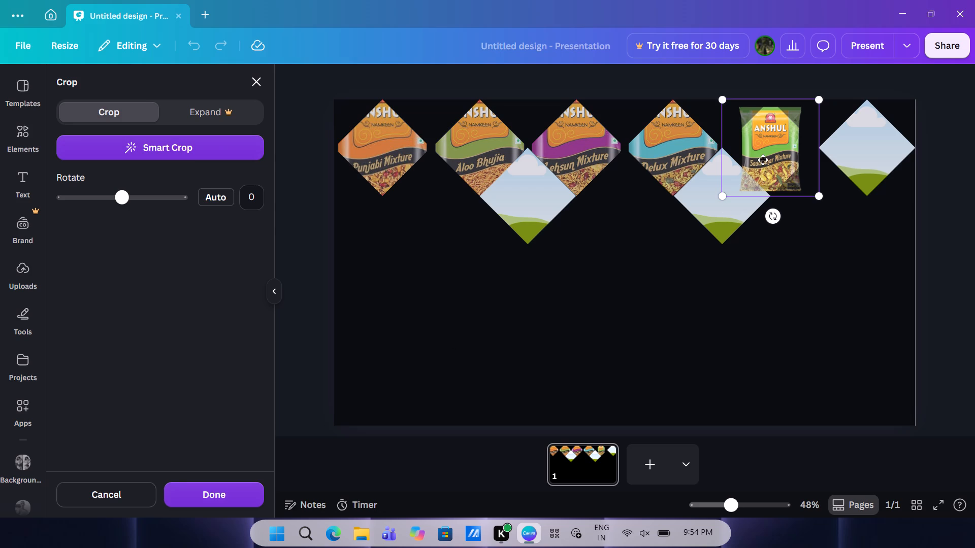
{"action": "left_click_drag", "start_coordinate": [726, 199], "coordinate": [697, 211]}
{"action": "left_click_drag", "start_coordinate": [776, 145], "coordinate": [791, 133]}
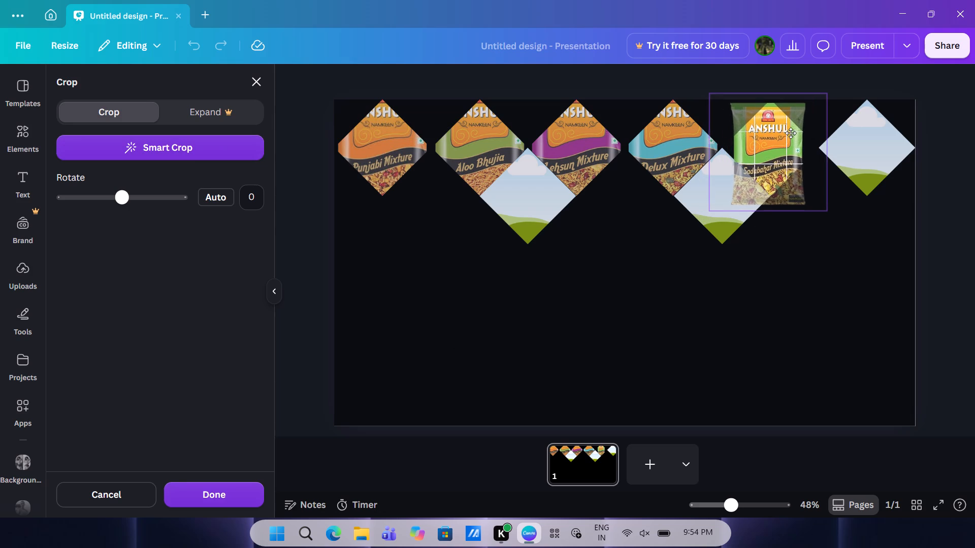
{"action": "left_click_drag", "start_coordinate": [791, 133], "coordinate": [792, 120]}
{"action": "left_click_drag", "start_coordinate": [792, 120], "coordinate": [787, 125]}
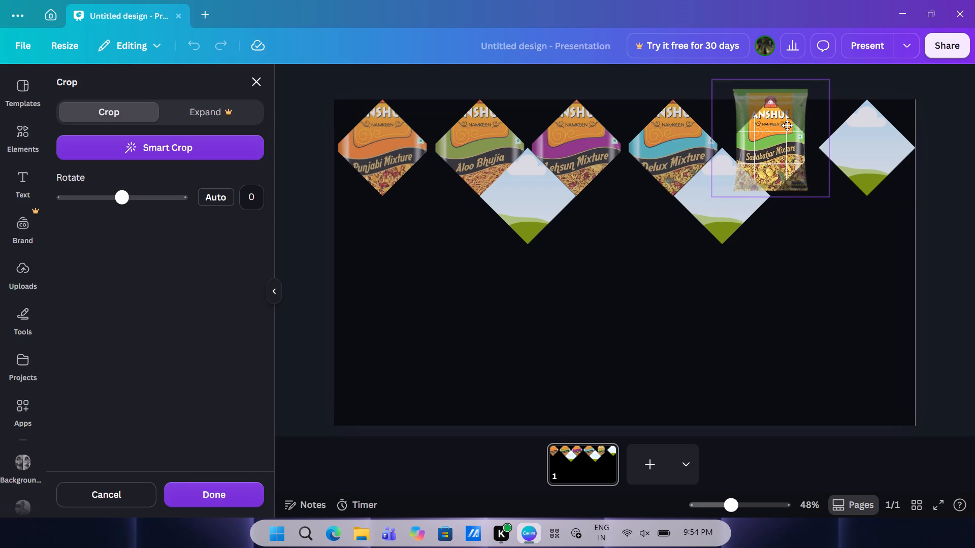
{"action": "left_click_drag", "start_coordinate": [787, 125], "coordinate": [787, 128]}
{"action": "left_click", "coordinate": [764, 151]}
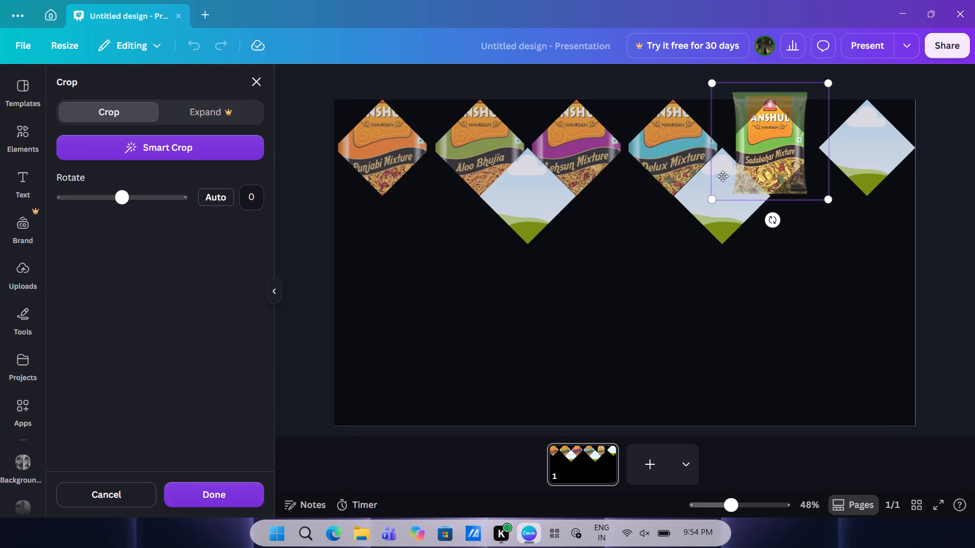
{"action": "left_click_drag", "start_coordinate": [712, 201], "coordinate": [635, 247]}
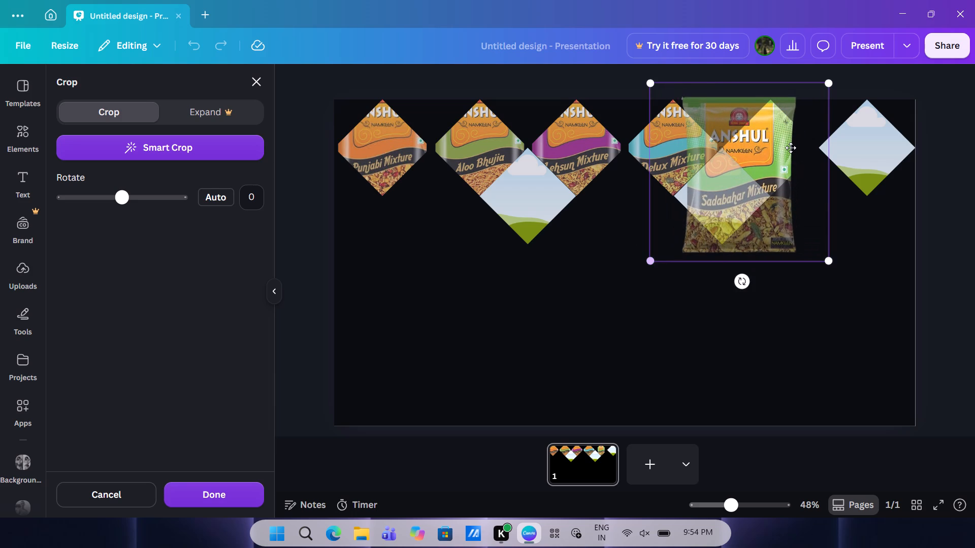
{"action": "left_click_drag", "start_coordinate": [791, 148], "coordinate": [824, 112]}
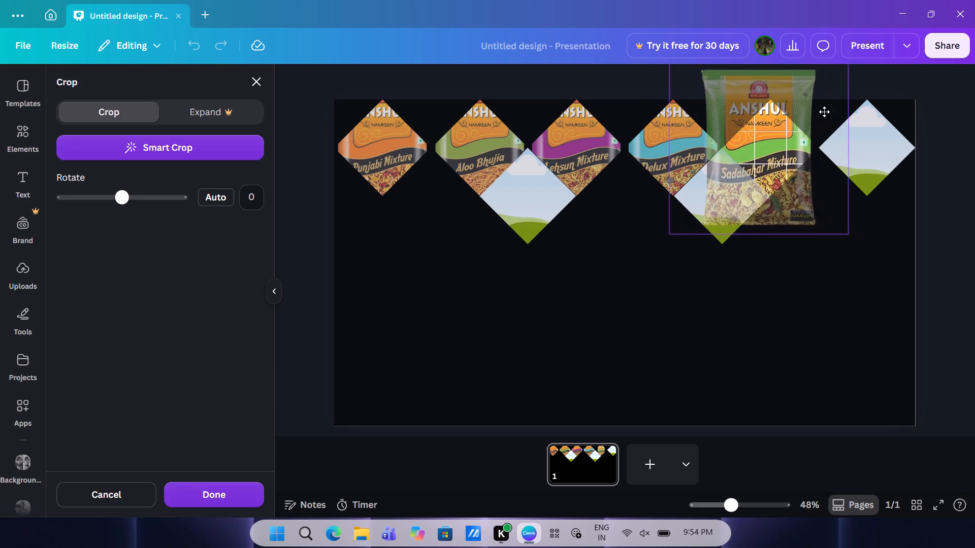
{"action": "left_click_drag", "start_coordinate": [824, 112], "coordinate": [837, 114]}
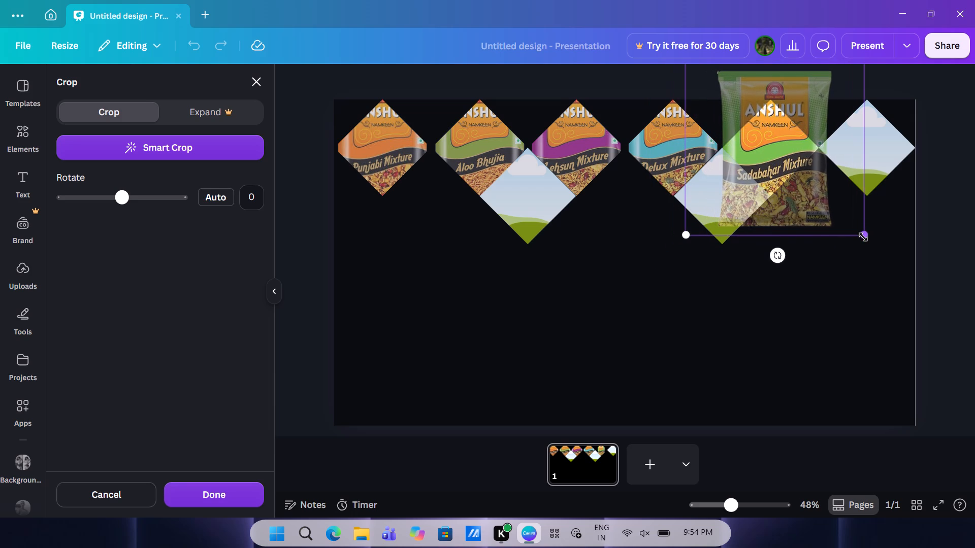
{"action": "left_click_drag", "start_coordinate": [863, 237], "coordinate": [847, 207]}
{"action": "left_click_drag", "start_coordinate": [781, 163], "coordinate": [788, 161]}
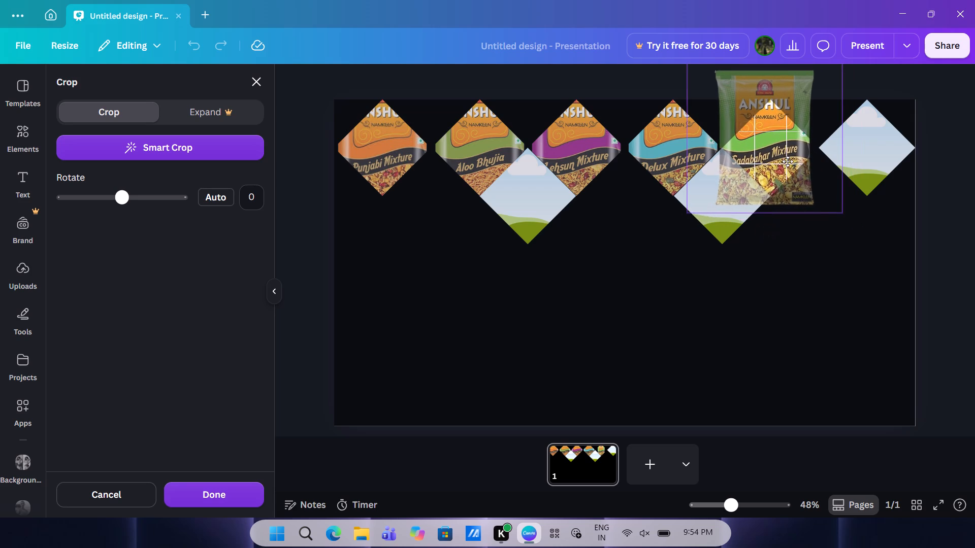
{"action": "left_click_drag", "start_coordinate": [788, 161], "coordinate": [793, 165]}
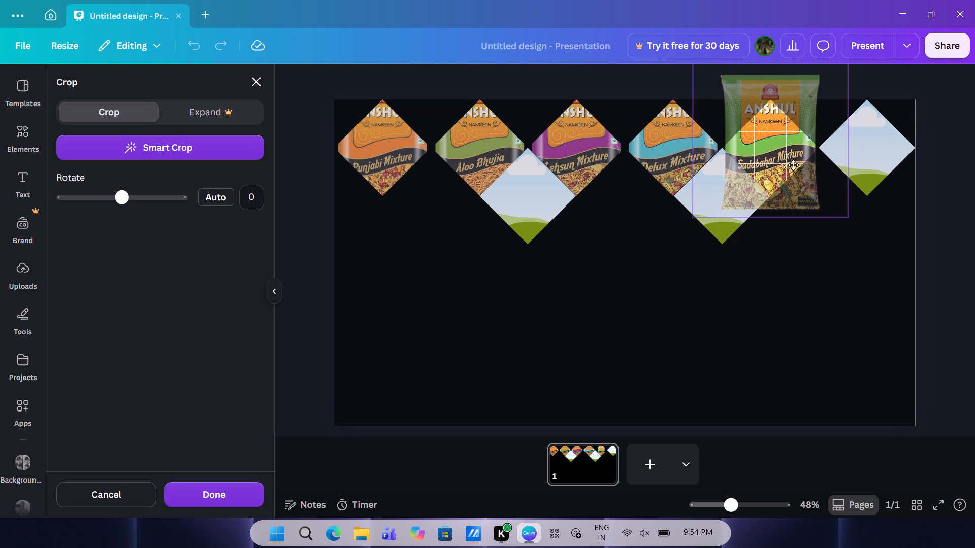
{"action": "left_click_drag", "start_coordinate": [793, 165], "coordinate": [794, 166]}
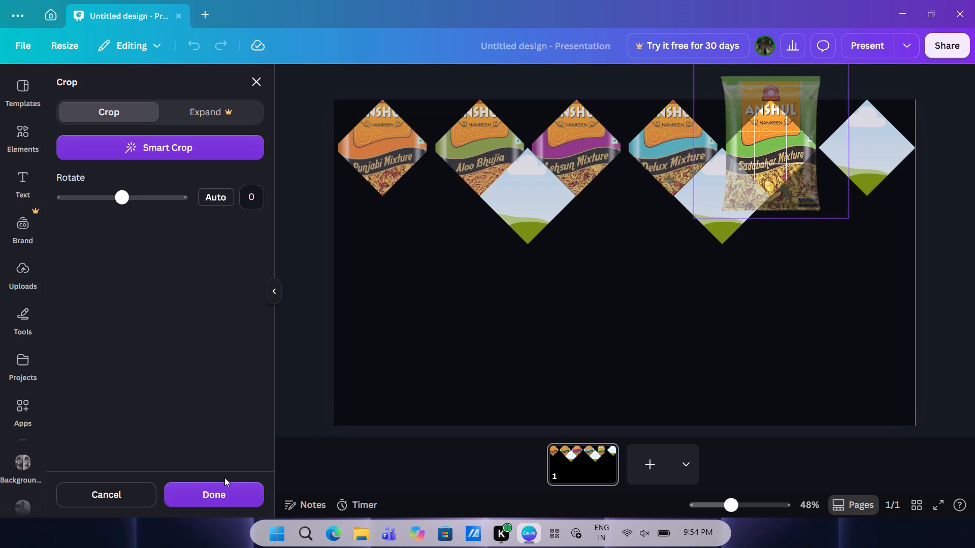
{"action": "left_click", "coordinate": [216, 498]}
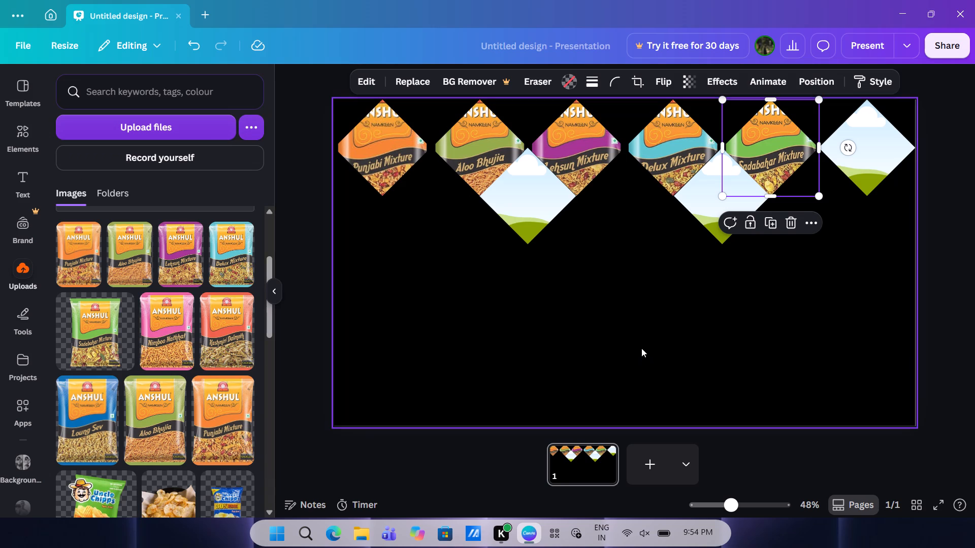
{"action": "left_click", "coordinate": [620, 339]}
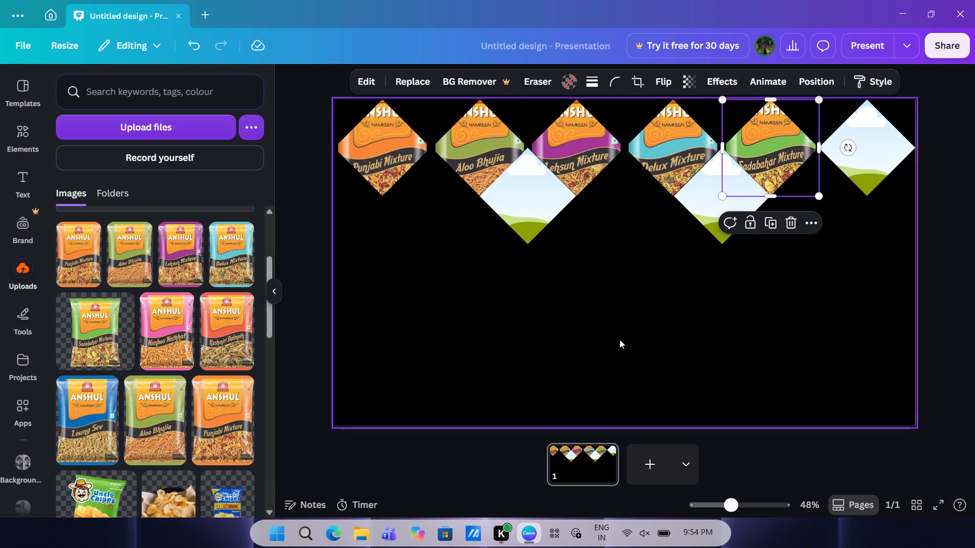
Add the pink Nimboo Natkhat packet image to the page and place it inside the row's sixth diamond frame.
{"action": "left_click", "coordinate": [162, 335]}
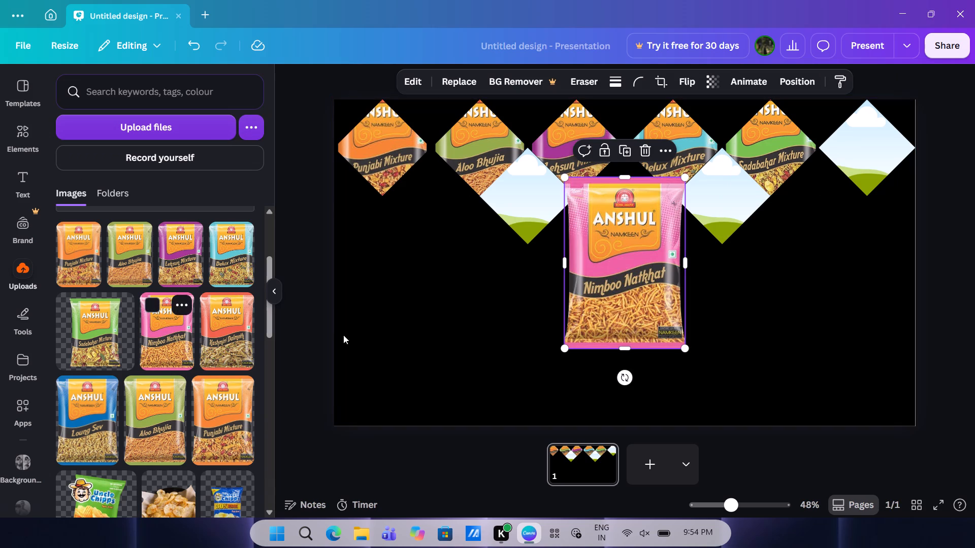
{"action": "left_click_drag", "start_coordinate": [605, 268], "coordinate": [838, 143]}
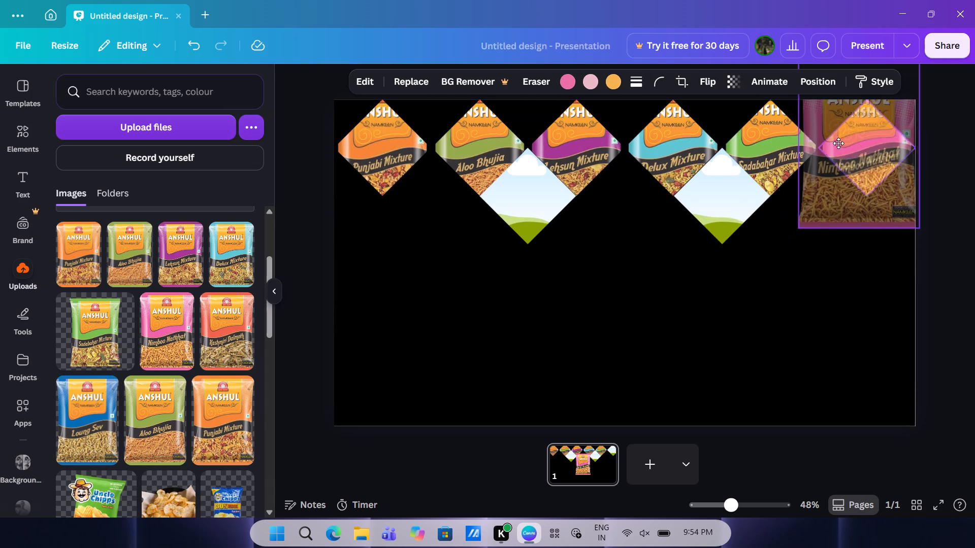
{"action": "left_click_drag", "start_coordinate": [838, 143], "coordinate": [833, 144]}
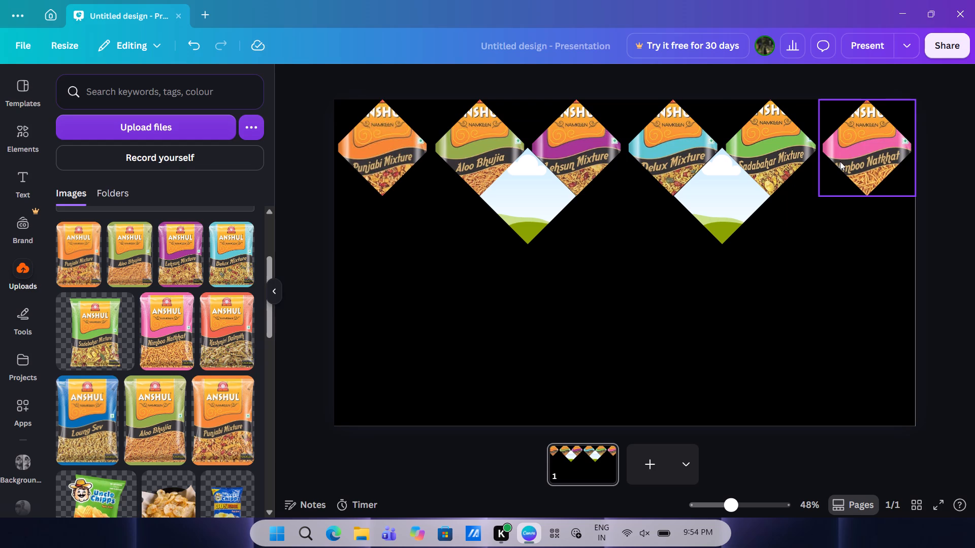
{"action": "left_click", "coordinate": [659, 169]}
{"action": "left_click", "coordinate": [571, 245]}
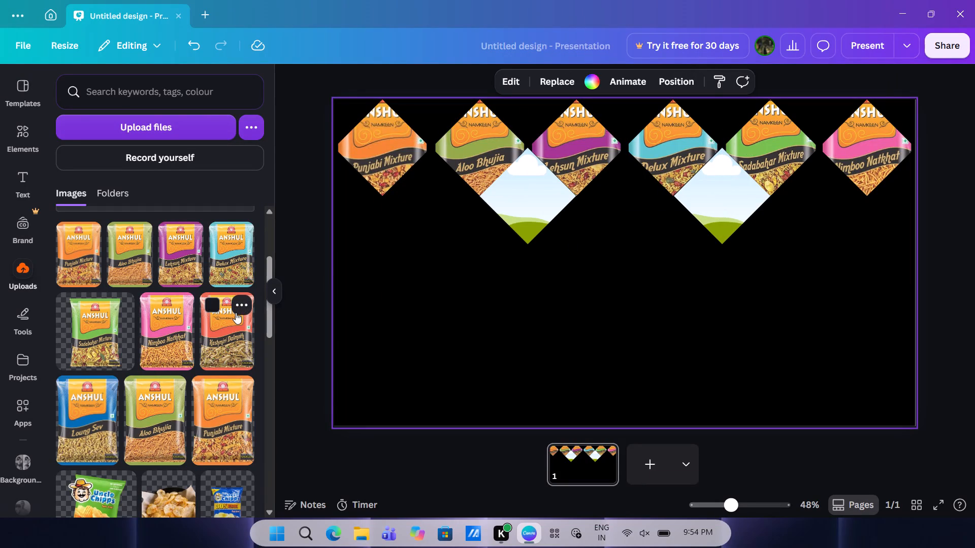
Place the Kashmiri Dalmoth packet in the second row's first diamond frame and the Loung Sev packet in its second diamond frame.
{"action": "left_click_drag", "start_coordinate": [220, 350], "coordinate": [504, 192]}
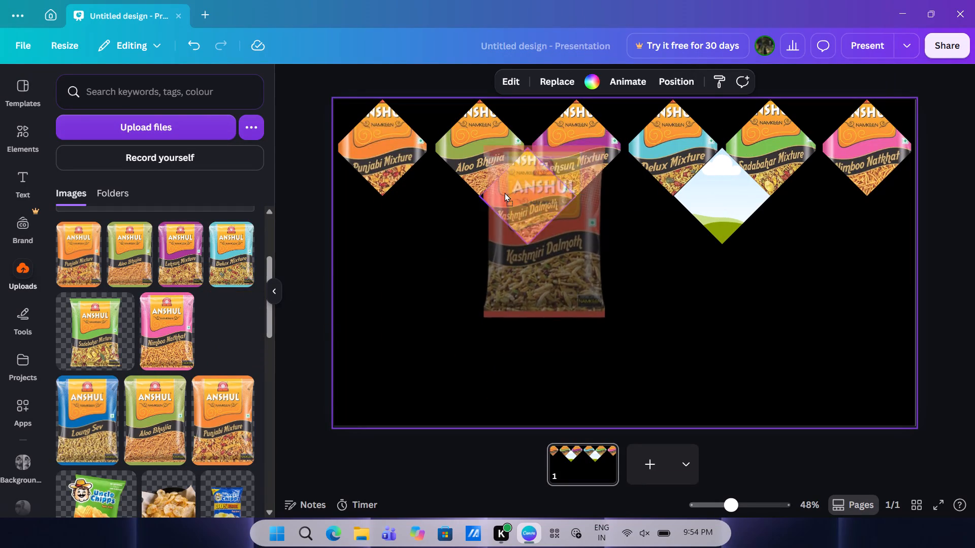
{"action": "left_click_drag", "start_coordinate": [504, 192], "coordinate": [508, 189]}
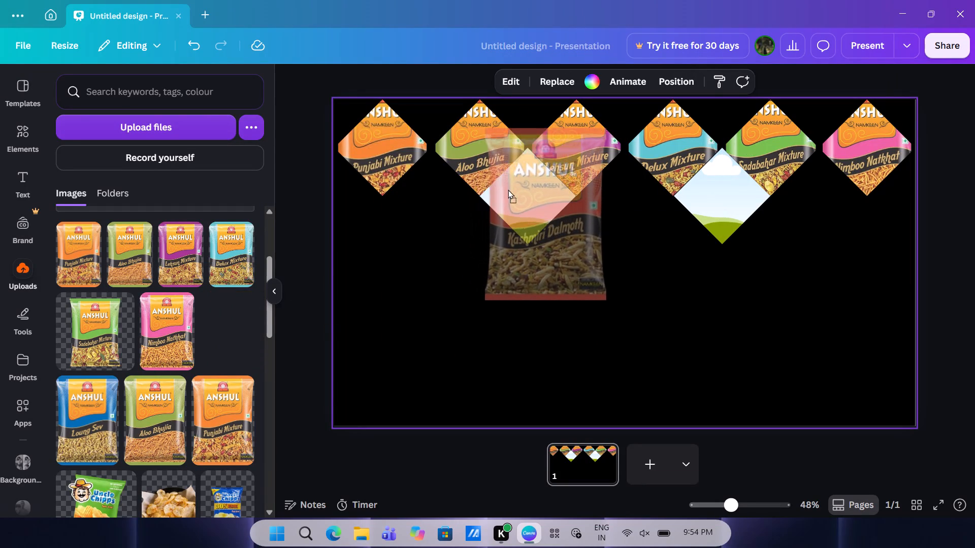
{"action": "left_click_drag", "start_coordinate": [508, 189], "coordinate": [482, 198]}
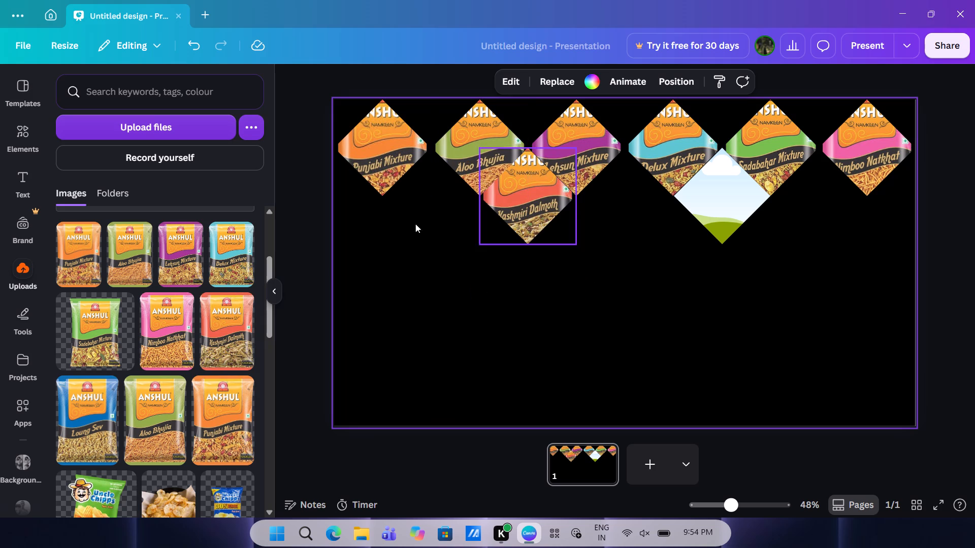
{"action": "left_click", "coordinate": [85, 441]}
{"action": "left_click_drag", "start_coordinate": [608, 289], "coordinate": [712, 265]}
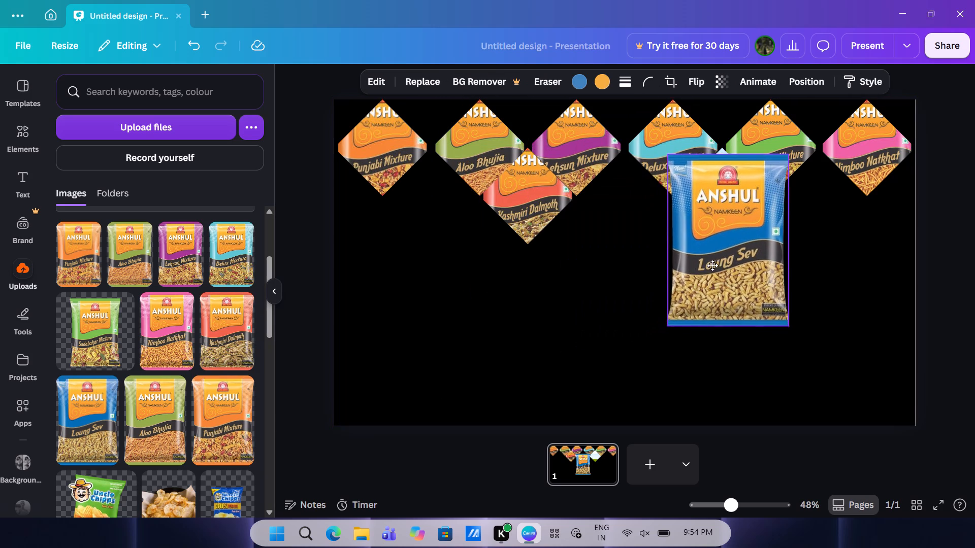
{"action": "left_click_drag", "start_coordinate": [712, 265], "coordinate": [707, 222]}
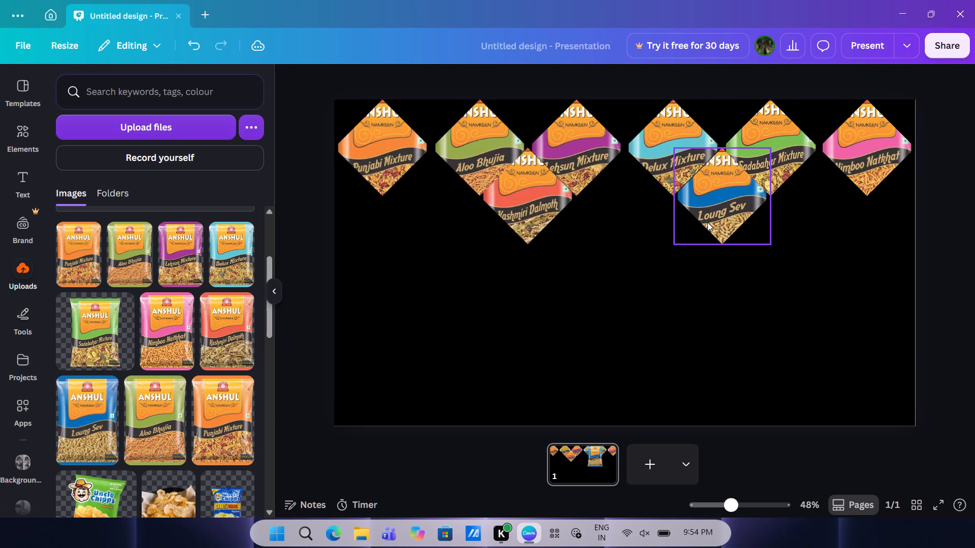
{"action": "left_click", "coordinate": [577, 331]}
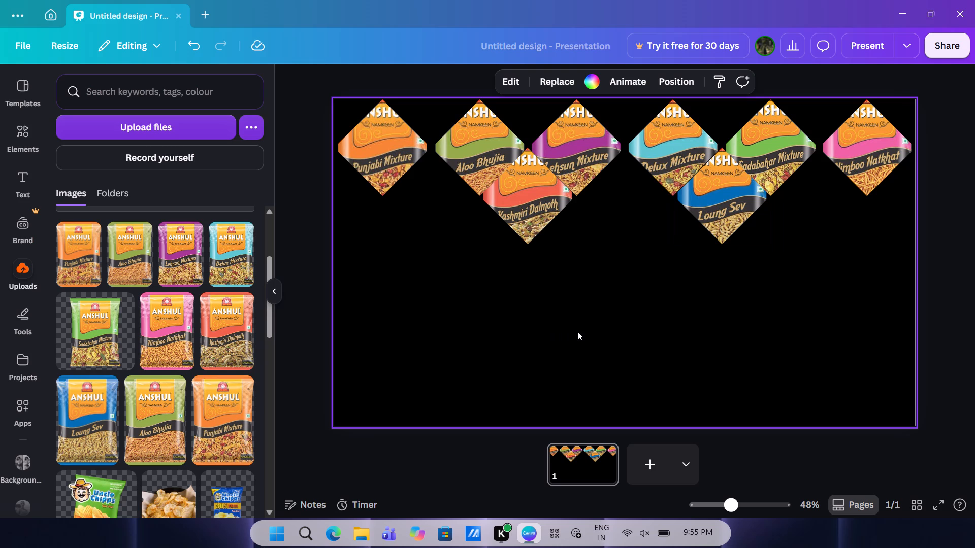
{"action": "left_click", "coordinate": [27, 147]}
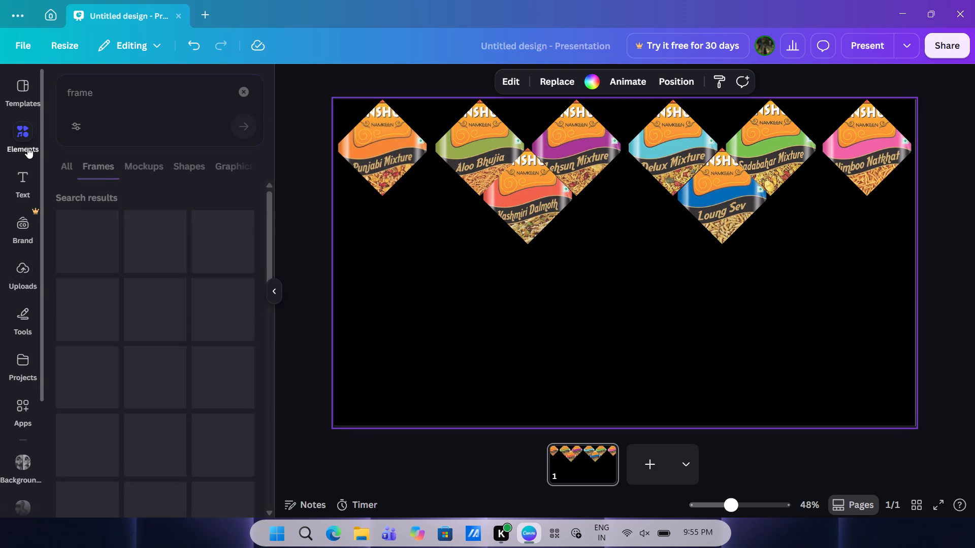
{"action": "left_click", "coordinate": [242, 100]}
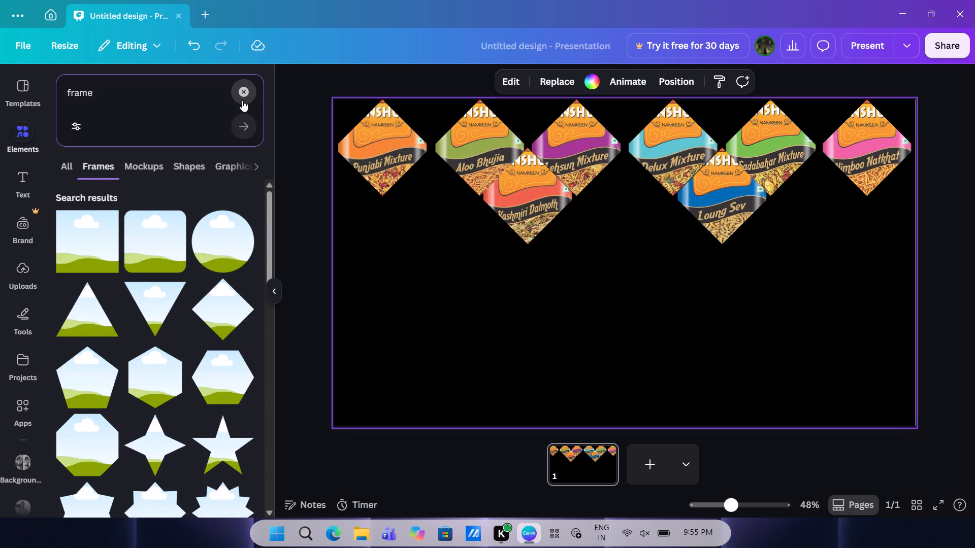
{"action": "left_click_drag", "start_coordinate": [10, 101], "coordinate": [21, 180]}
{"action": "left_click", "coordinate": [21, 180]}
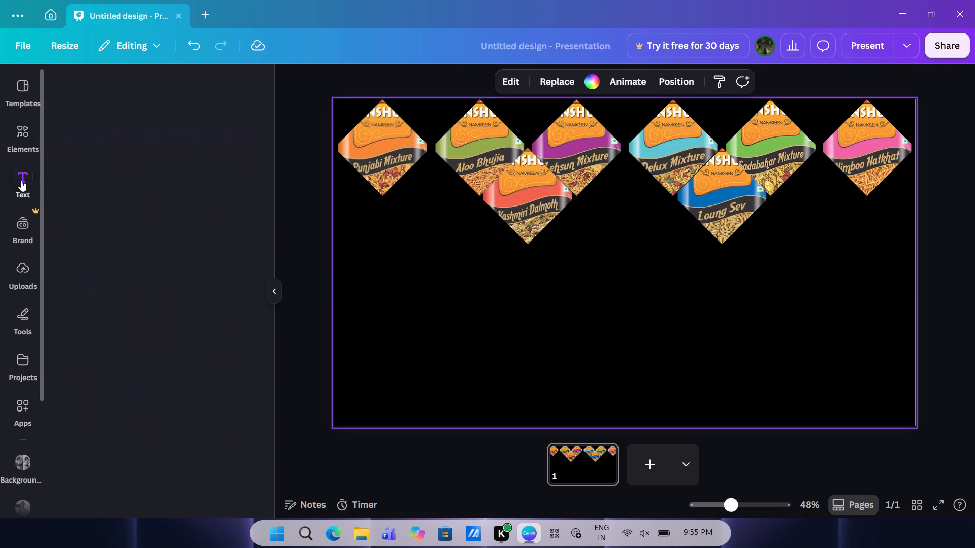
{"action": "left_click", "coordinate": [121, 138]}
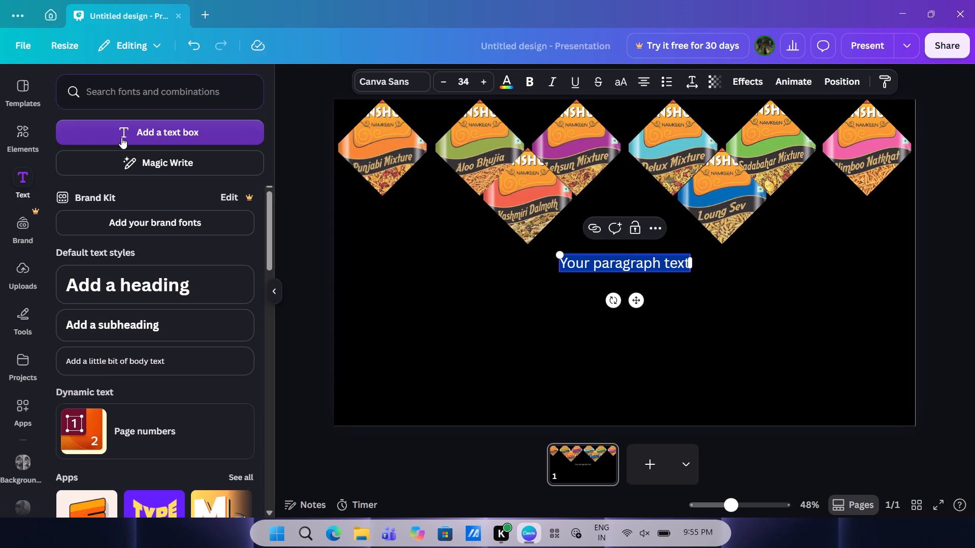
{"action": "left_click", "coordinate": [184, 133]}
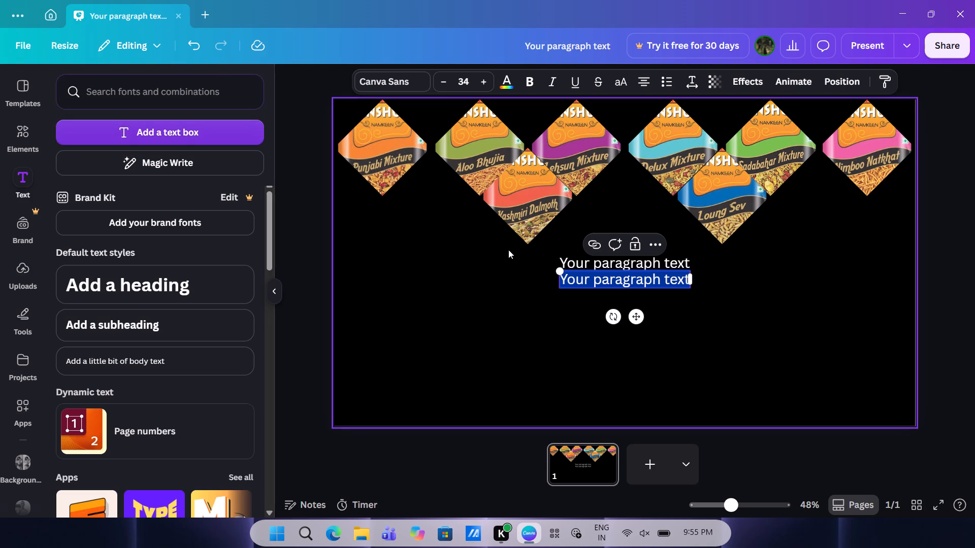
{"action": "key", "text": "BackSpace"}
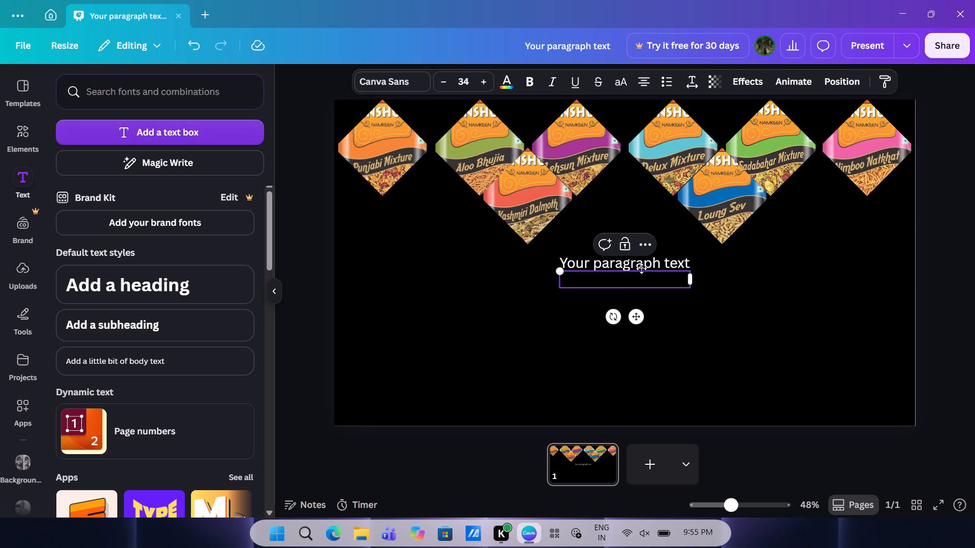
{"action": "key", "text": "BackSpace"}
{"action": "left_click", "coordinate": [675, 260]}
{"action": "double_click", "coordinate": [675, 260]}
{"action": "key", "text": "BackSpace"}
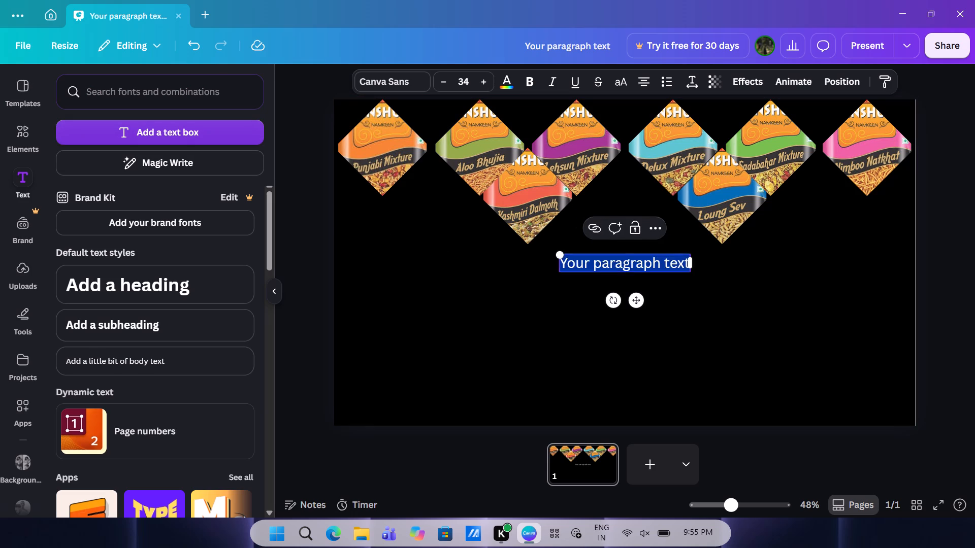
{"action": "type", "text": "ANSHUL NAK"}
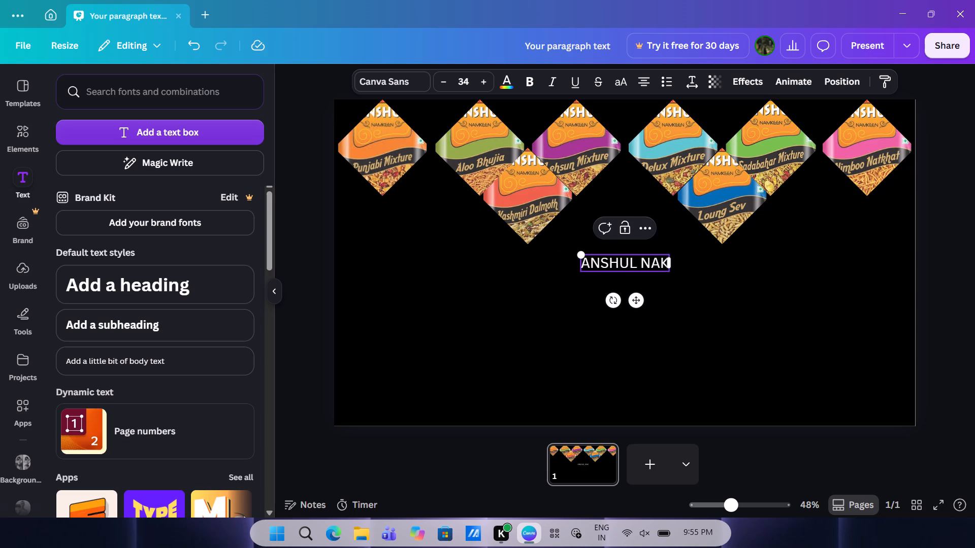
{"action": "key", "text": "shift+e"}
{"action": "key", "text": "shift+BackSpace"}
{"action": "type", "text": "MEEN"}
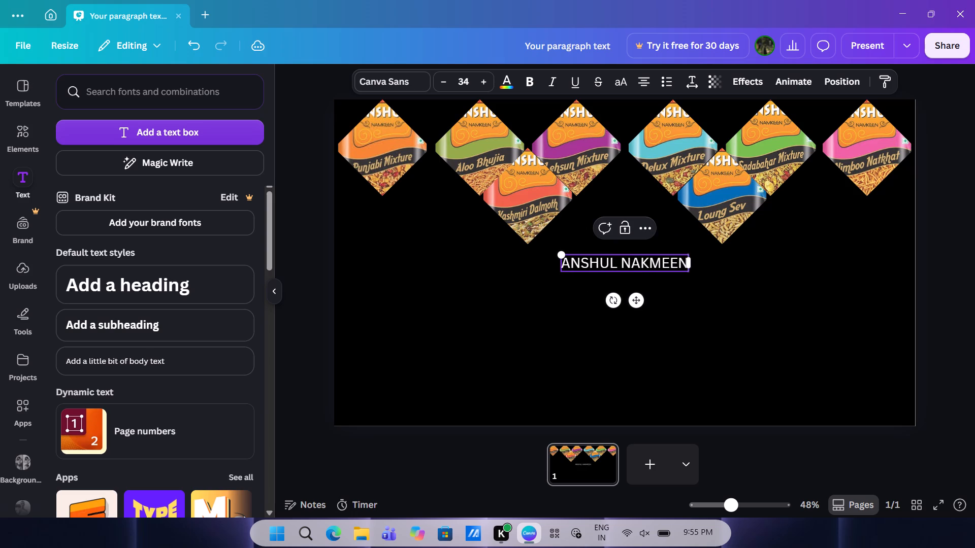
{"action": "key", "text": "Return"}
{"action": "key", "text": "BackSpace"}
{"action": "left_click", "coordinate": [401, 86]}
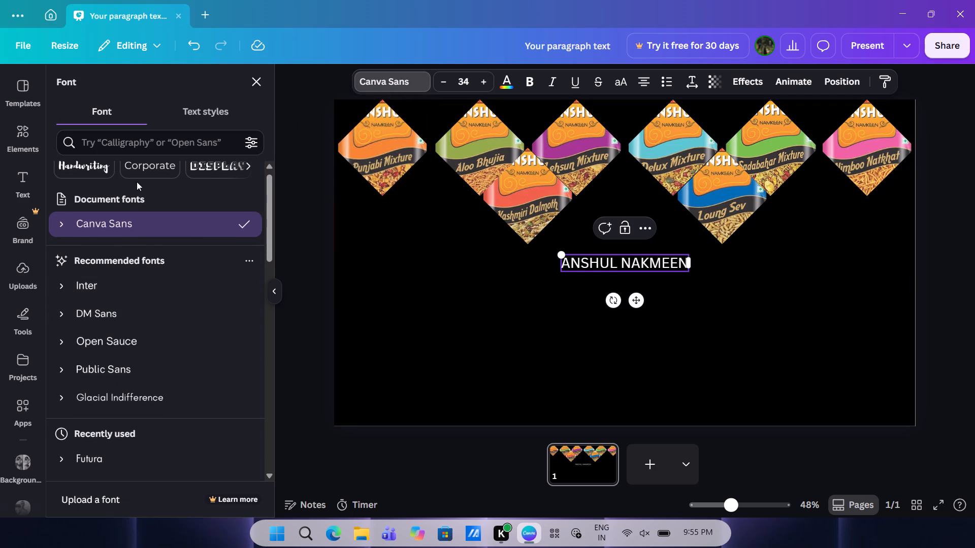
{"action": "scroll", "coordinate": [124, 169], "scroll_direction": "up", "scroll_amount": 1}
{"action": "scroll", "coordinate": [176, 155], "scroll_direction": "left", "scroll_amount": 1}
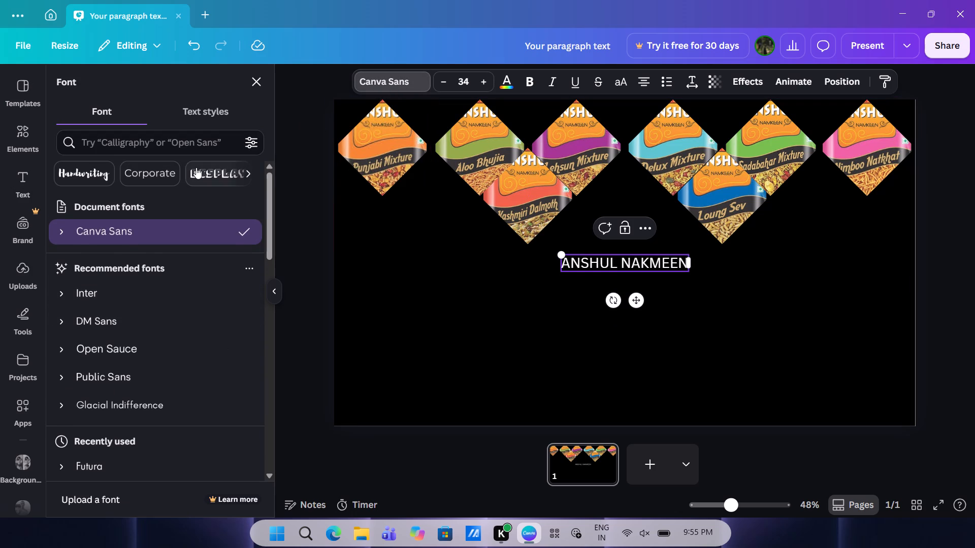
{"action": "scroll", "coordinate": [196, 167], "scroll_direction": "left", "scroll_amount": 1}
{"action": "left_click", "coordinate": [209, 174]}
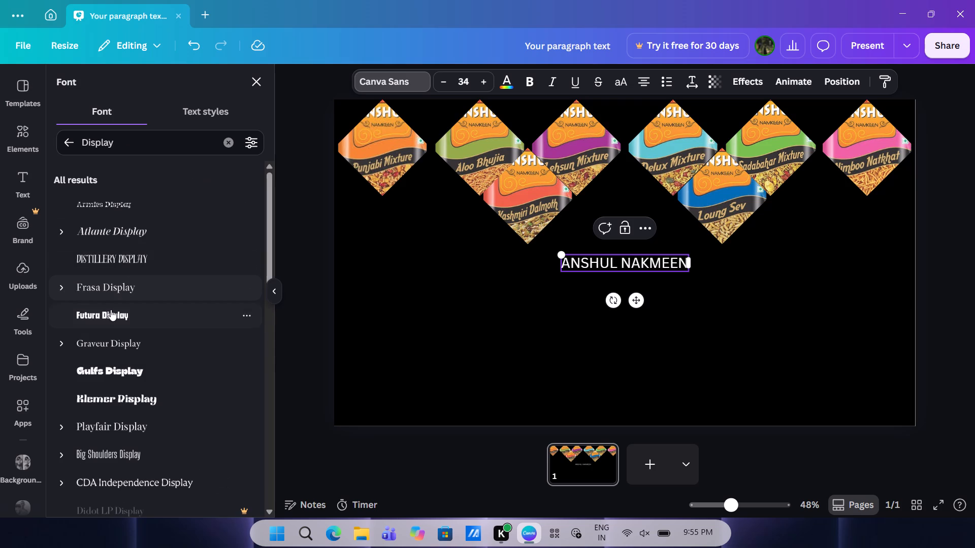
{"action": "left_click", "coordinate": [111, 310]}
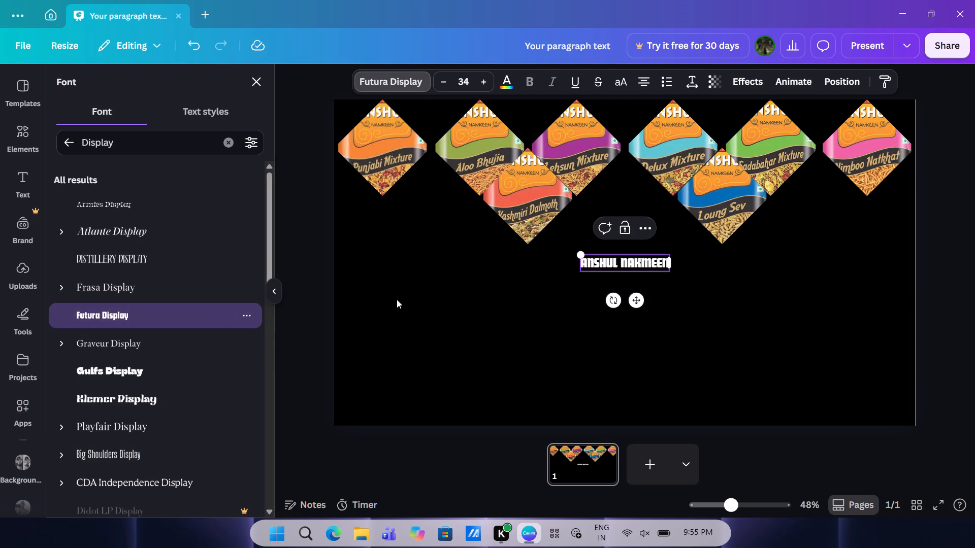
{"action": "left_click_drag", "start_coordinate": [581, 257], "coordinate": [530, 214]}
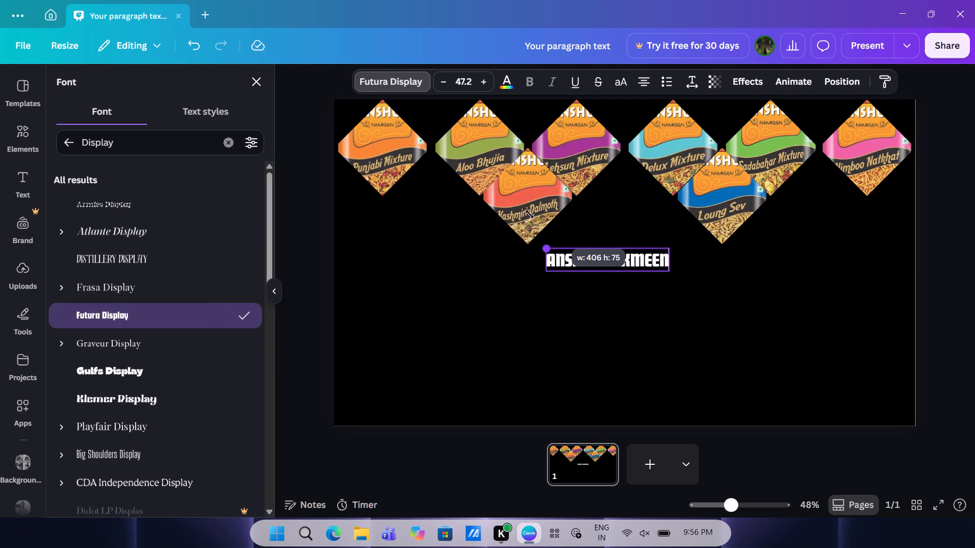
{"action": "left_click_drag", "start_coordinate": [530, 214], "coordinate": [435, 188]}
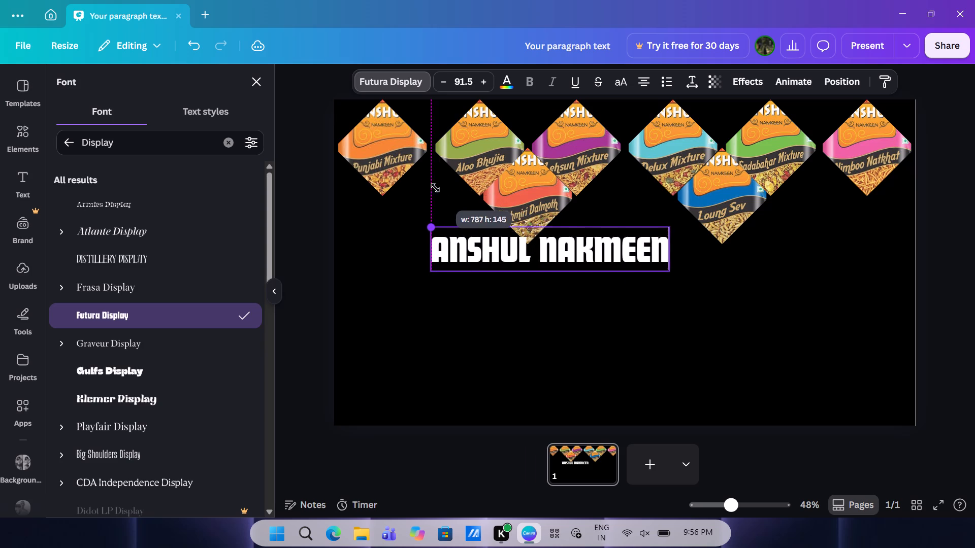
{"action": "left_click_drag", "start_coordinate": [435, 188], "coordinate": [429, 188]}
{"action": "left_click", "coordinate": [578, 265]}
{"action": "left_click_drag", "start_coordinate": [578, 265], "coordinate": [598, 264]}
{"action": "left_click", "coordinate": [603, 330]}
{"action": "left_click_drag", "start_coordinate": [584, 268], "coordinate": [602, 278]}
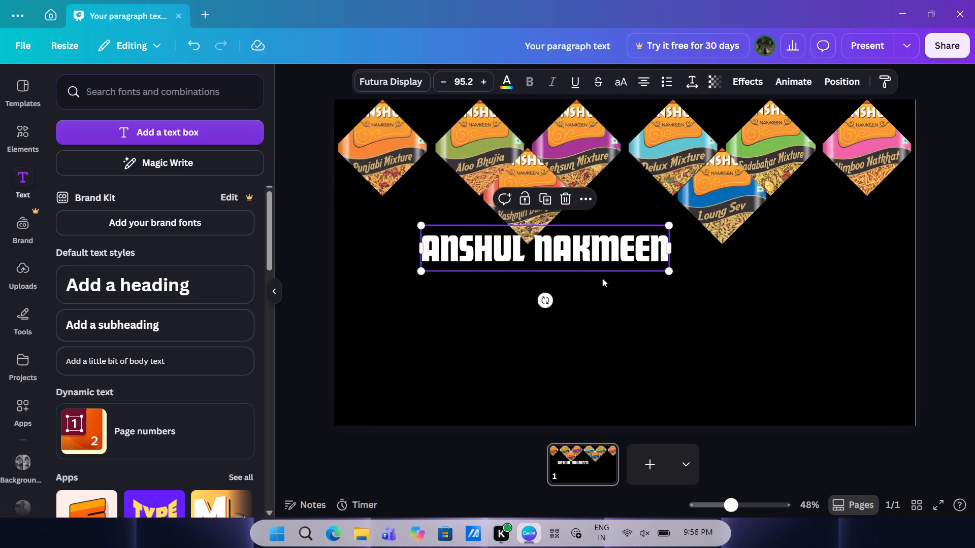
{"action": "left_click_drag", "start_coordinate": [602, 278], "coordinate": [666, 290]}
{"action": "left_click", "coordinate": [560, 331]}
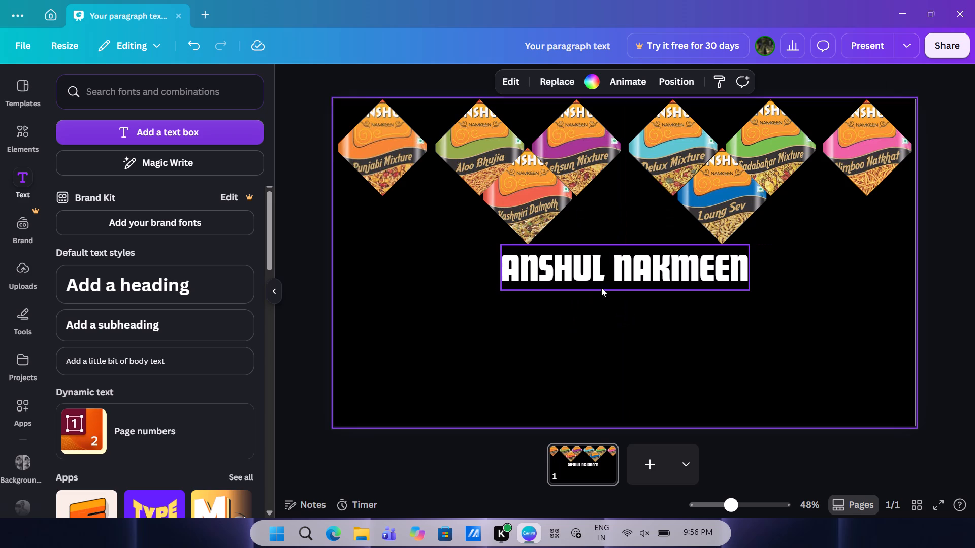
{"action": "left_click", "coordinate": [610, 281]}
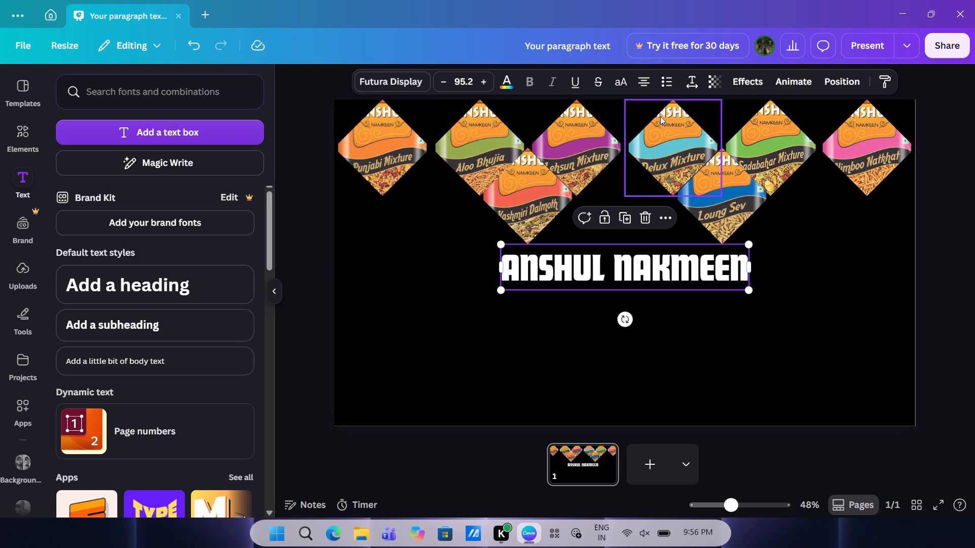
{"action": "left_click", "coordinate": [740, 89]}
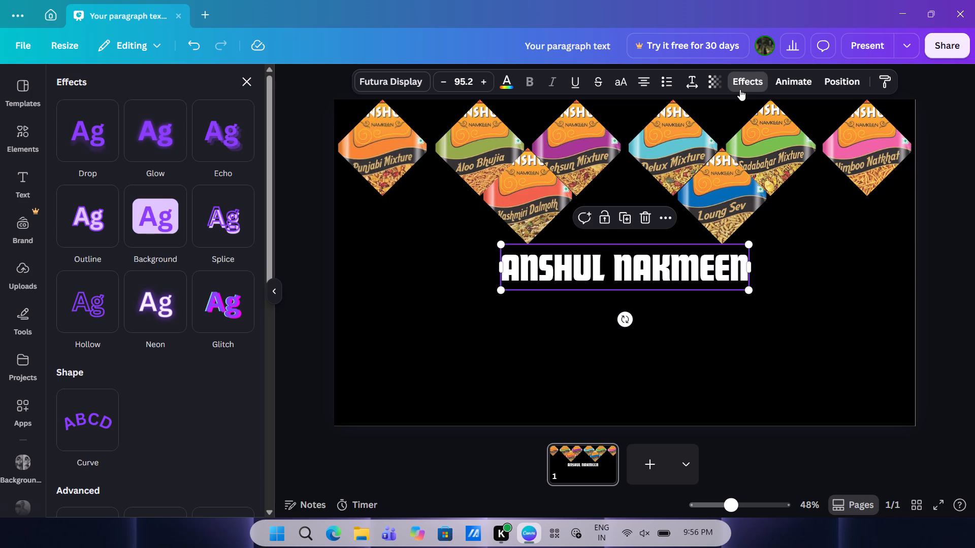
{"action": "left_click", "coordinate": [750, 74]}
{"action": "left_click", "coordinate": [736, 83]}
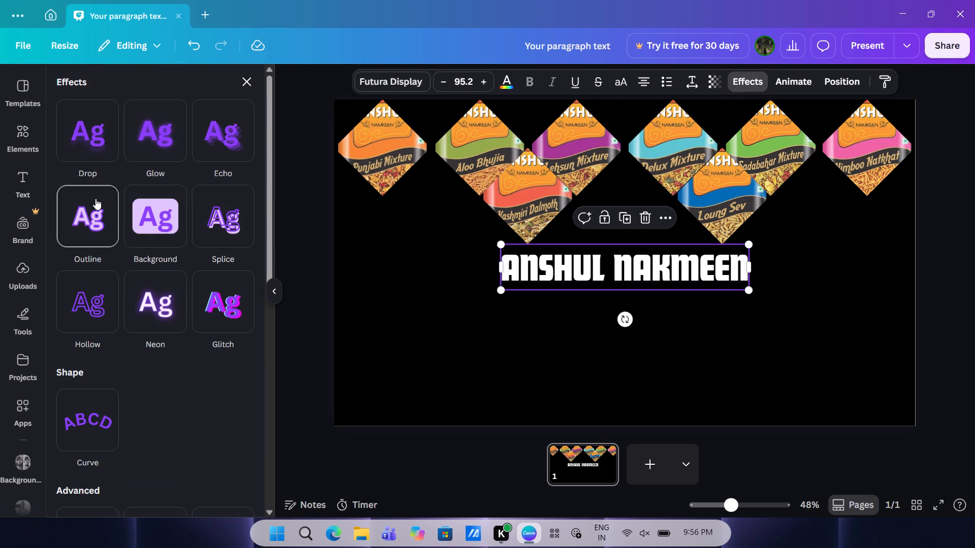
{"action": "left_click", "coordinate": [95, 198]}
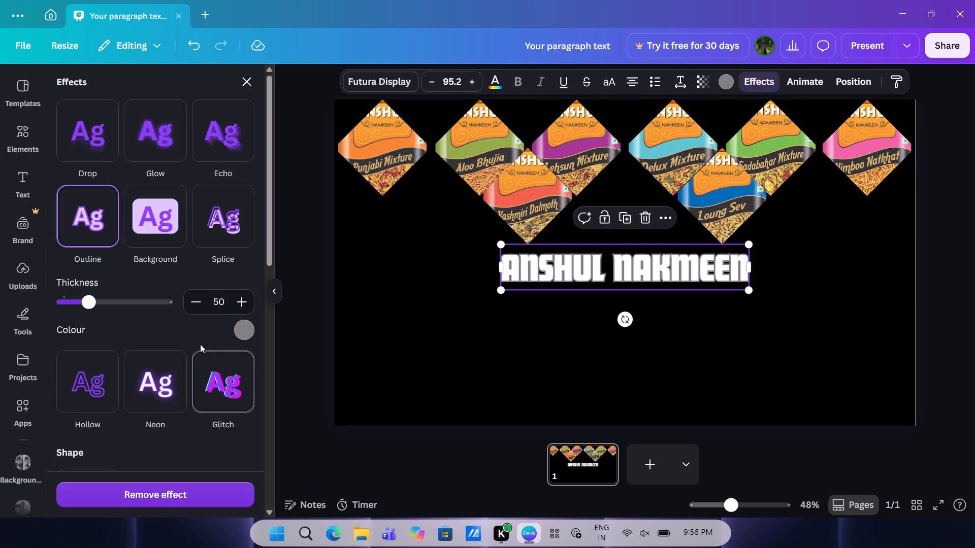
{"action": "left_click", "coordinate": [252, 324]}
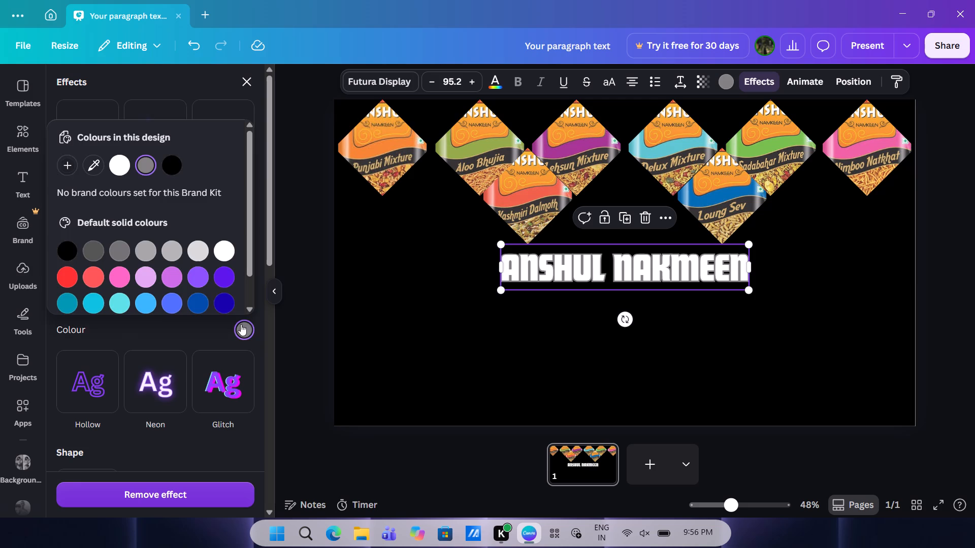
{"action": "left_click", "coordinate": [220, 305]}
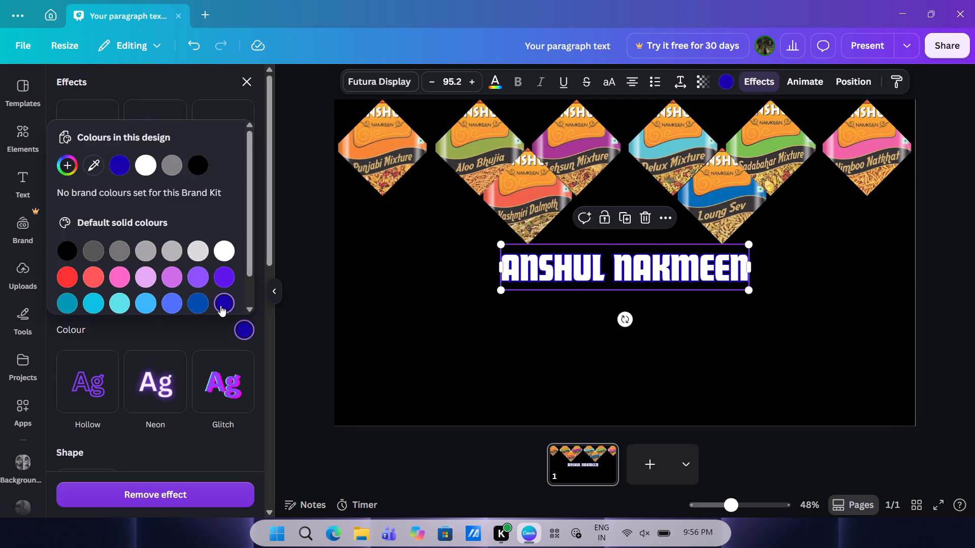
{"action": "left_click_drag", "start_coordinate": [164, 349], "coordinate": [105, 301]}
{"action": "left_click_drag", "start_coordinate": [105, 301], "coordinate": [191, 307]}
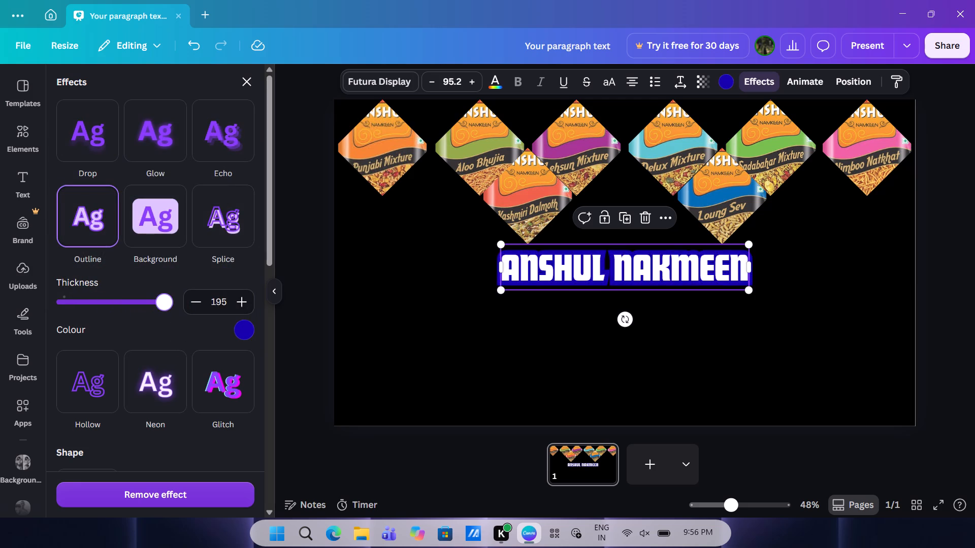
{"action": "left_click_drag", "start_coordinate": [191, 307], "coordinate": [206, 307]}
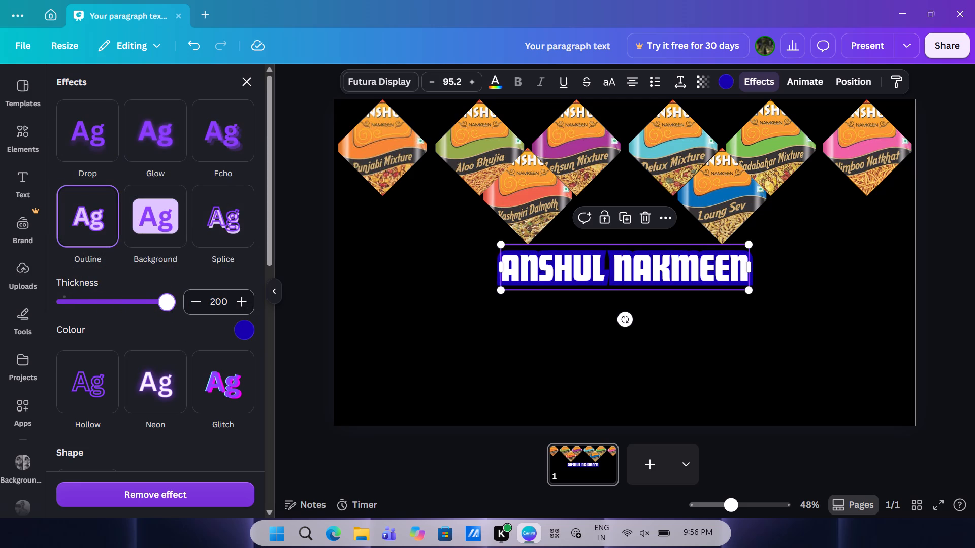
{"action": "left_click", "coordinate": [242, 328]}
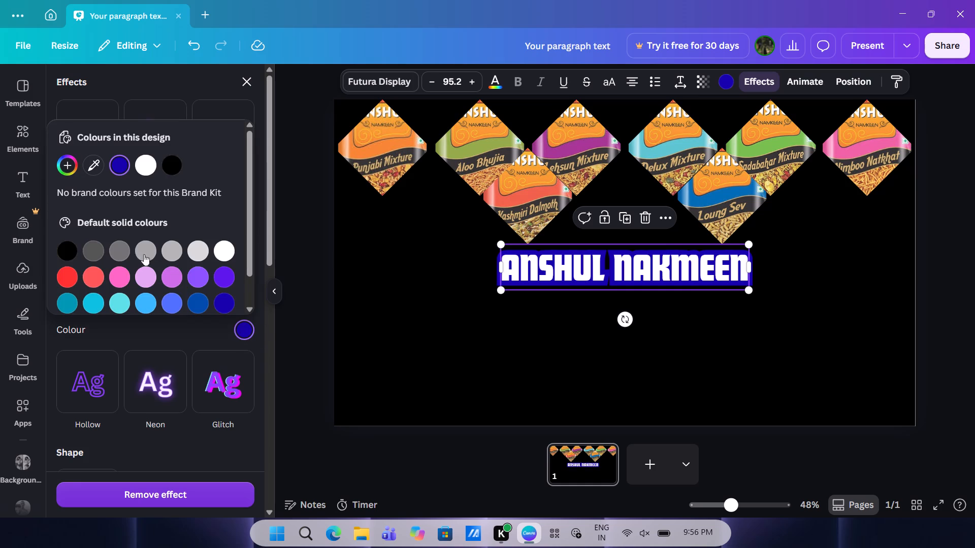
{"action": "scroll", "coordinate": [125, 259], "scroll_direction": "down", "scroll_amount": 1}
{"action": "left_click", "coordinate": [65, 267]}
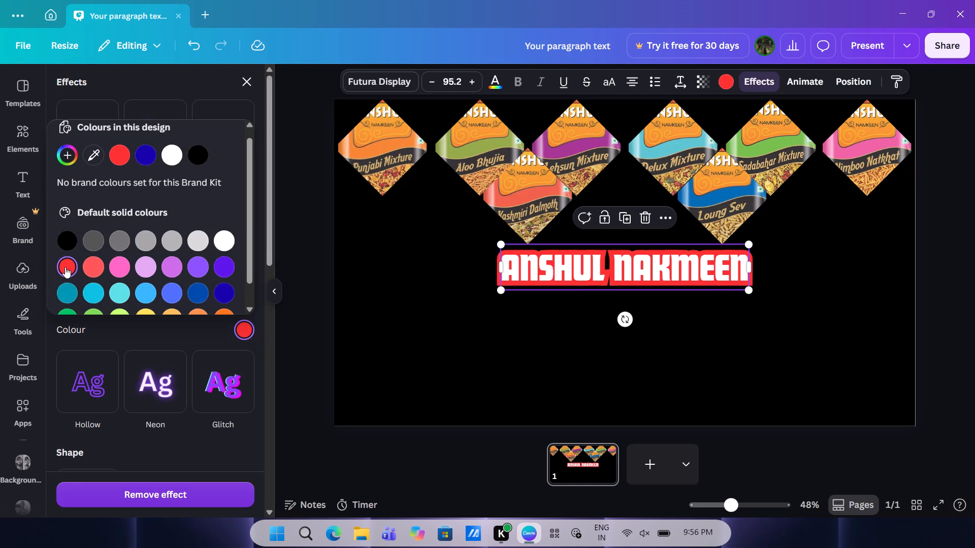
{"action": "left_click", "coordinate": [378, 328]}
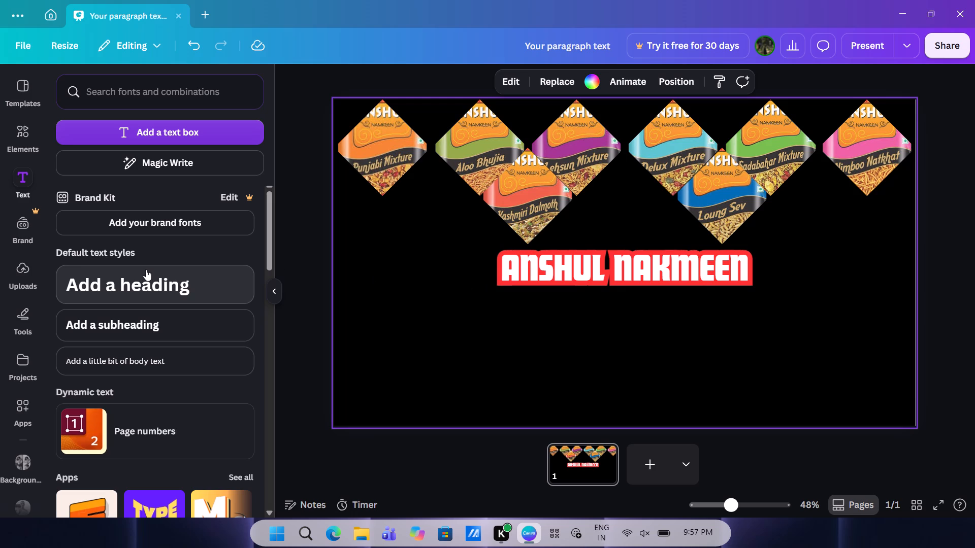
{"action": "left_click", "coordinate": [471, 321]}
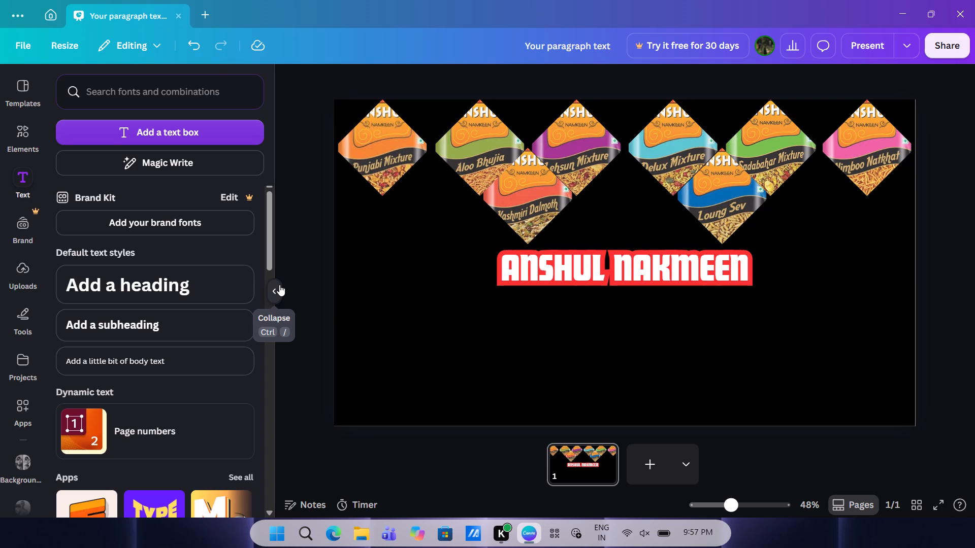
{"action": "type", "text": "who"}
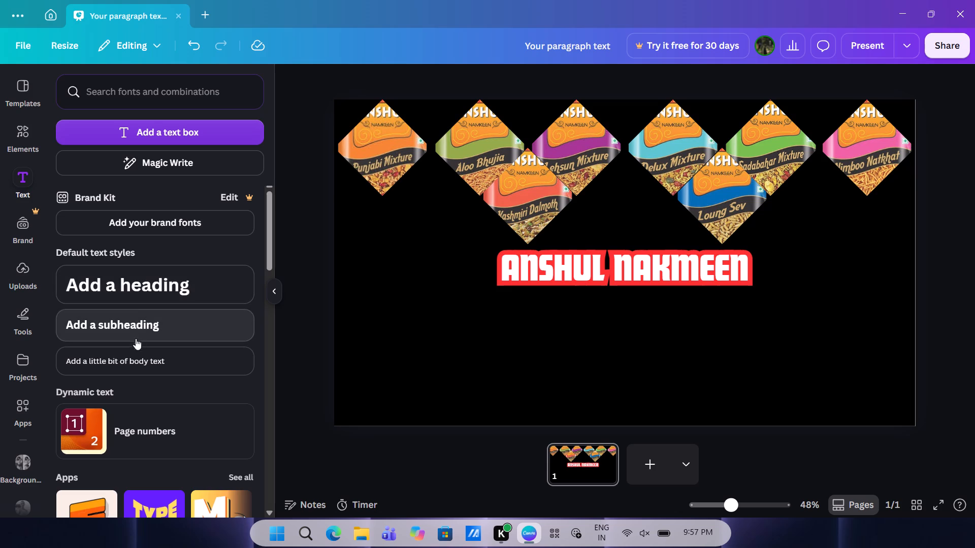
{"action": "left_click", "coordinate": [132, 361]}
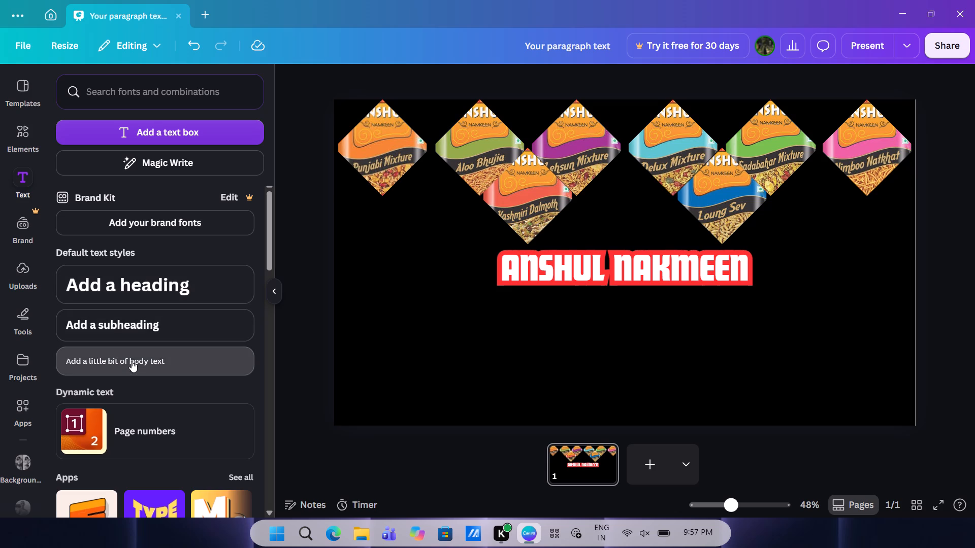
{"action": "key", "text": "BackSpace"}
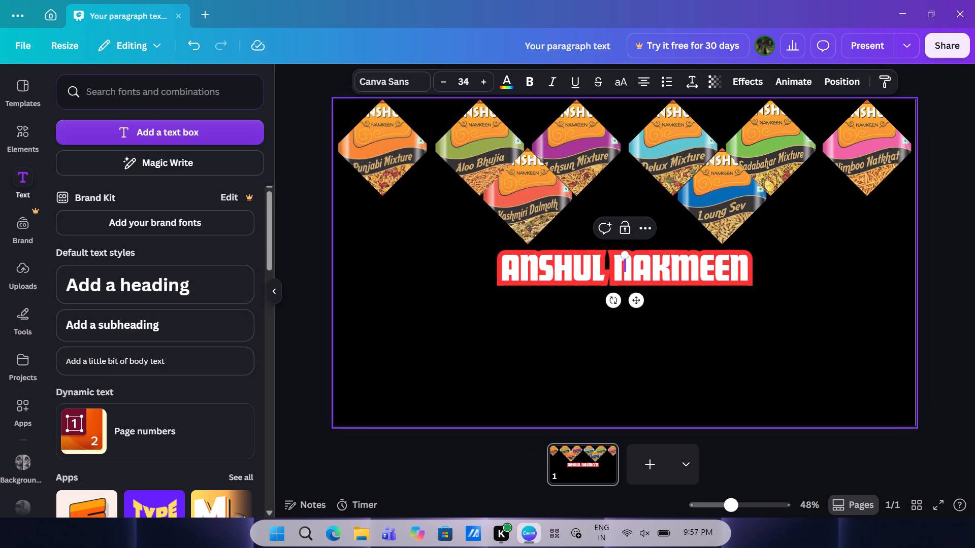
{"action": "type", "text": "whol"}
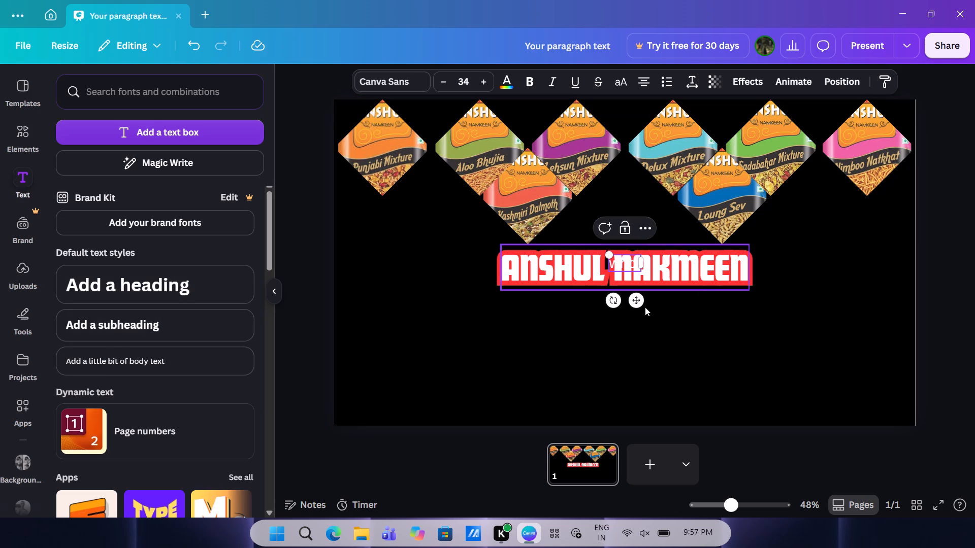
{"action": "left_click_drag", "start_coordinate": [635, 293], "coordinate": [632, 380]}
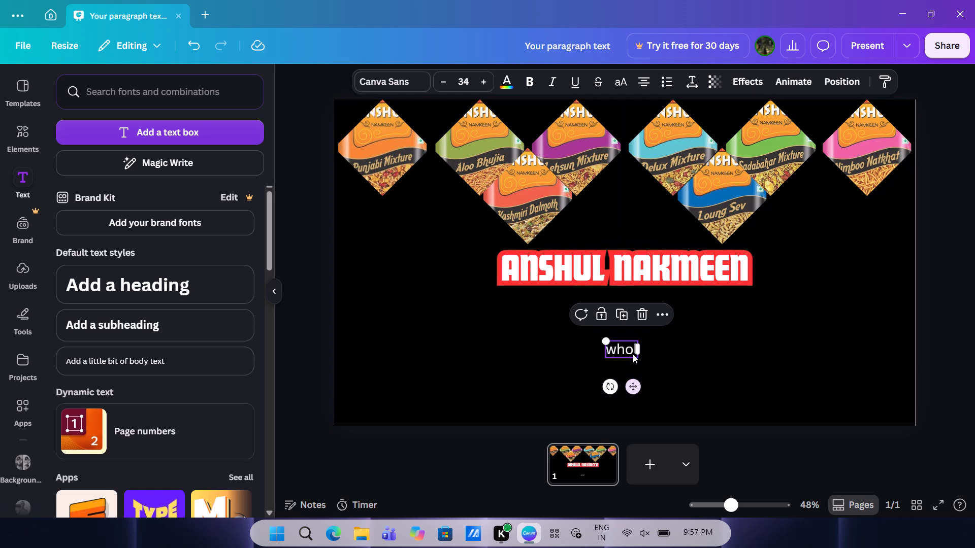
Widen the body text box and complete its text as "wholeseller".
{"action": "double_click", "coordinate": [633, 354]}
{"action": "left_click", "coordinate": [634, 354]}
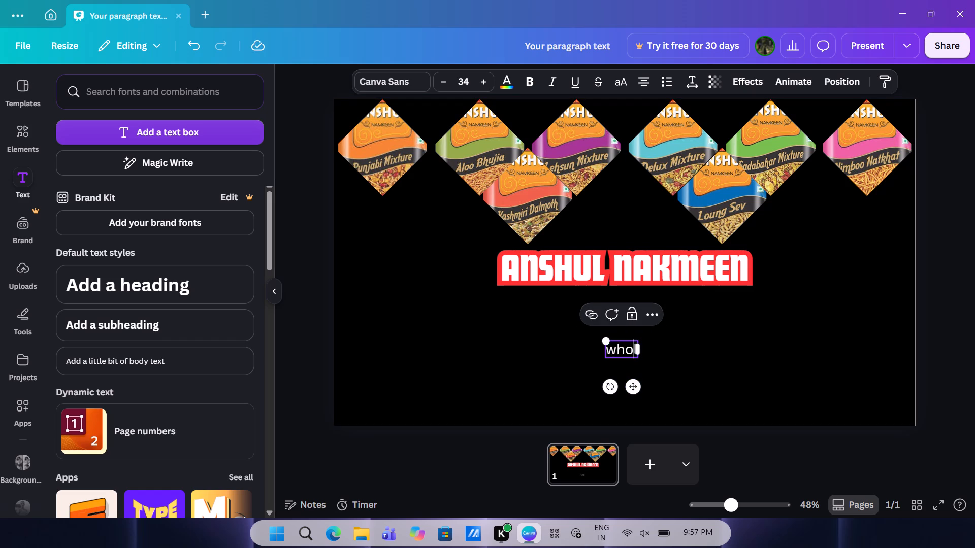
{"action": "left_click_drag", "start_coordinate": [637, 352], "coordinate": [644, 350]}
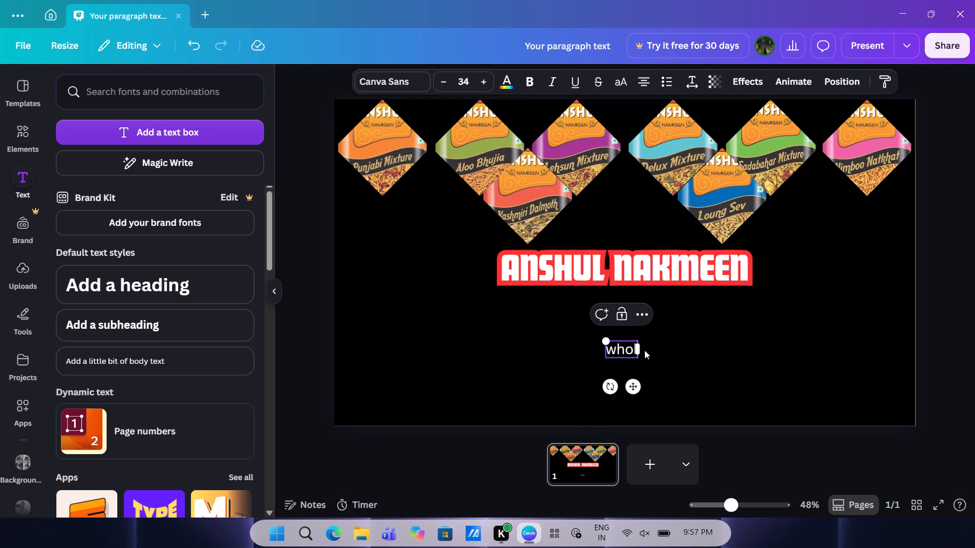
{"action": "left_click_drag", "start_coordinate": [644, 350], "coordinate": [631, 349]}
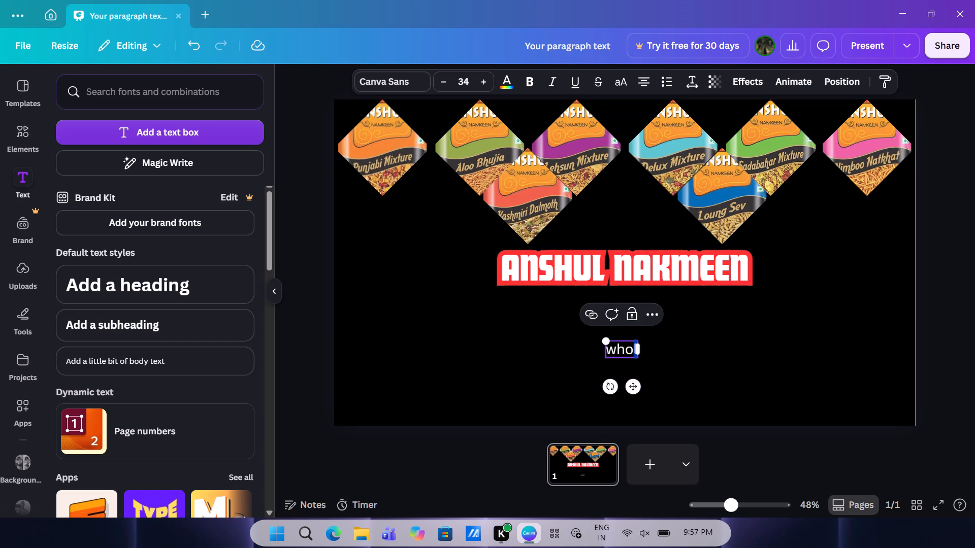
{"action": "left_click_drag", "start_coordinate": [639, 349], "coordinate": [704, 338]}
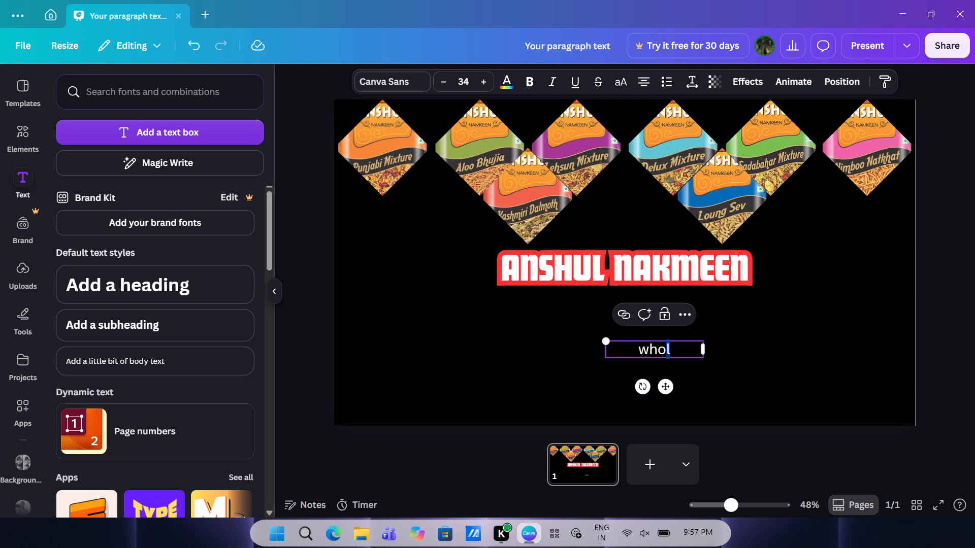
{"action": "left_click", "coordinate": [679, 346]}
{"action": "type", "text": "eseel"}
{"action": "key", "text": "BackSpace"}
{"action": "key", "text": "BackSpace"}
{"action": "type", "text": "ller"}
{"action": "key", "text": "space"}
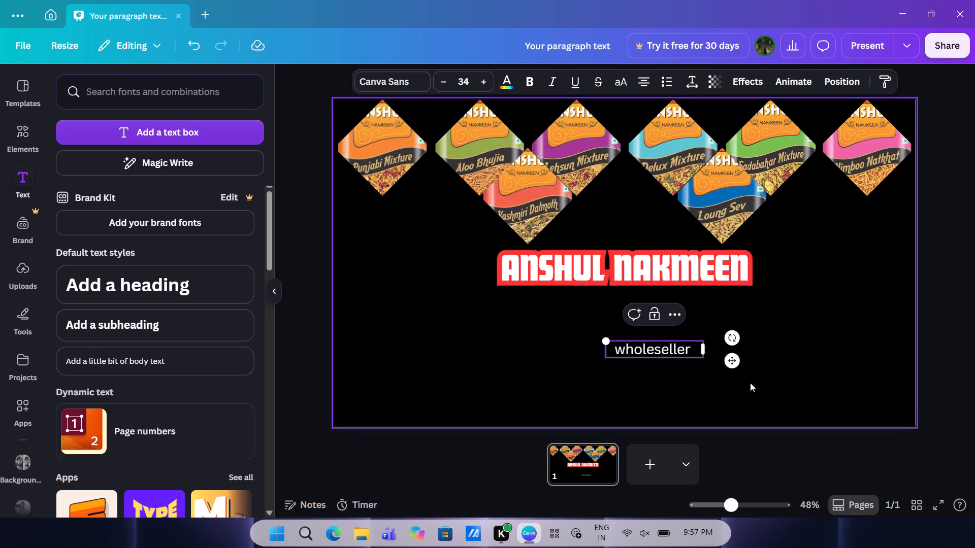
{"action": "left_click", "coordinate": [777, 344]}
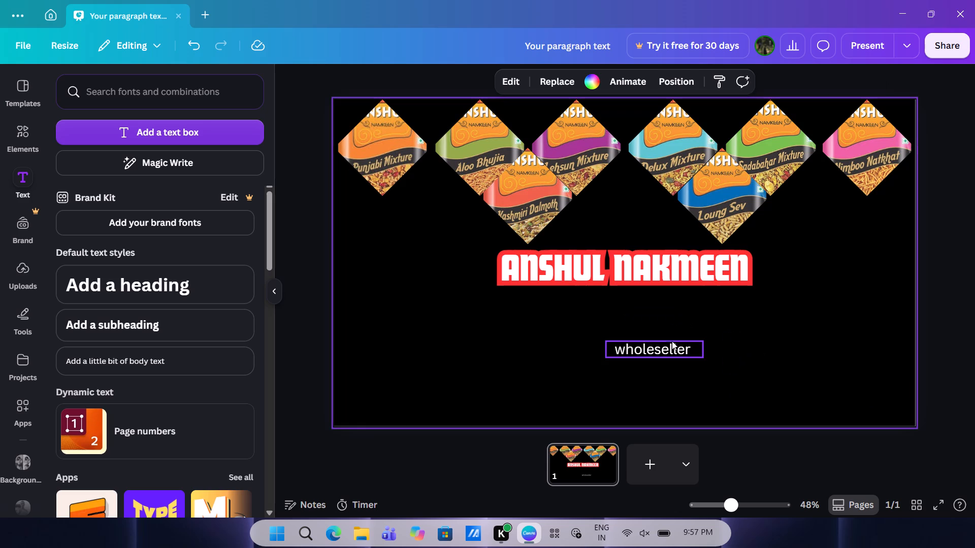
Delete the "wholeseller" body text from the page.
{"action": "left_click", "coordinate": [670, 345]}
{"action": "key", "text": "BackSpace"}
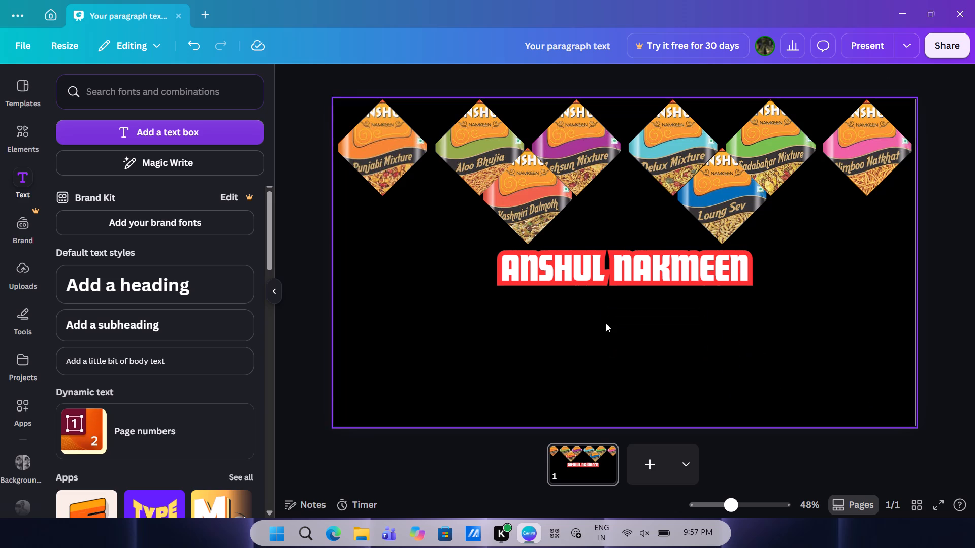
Switch to the desktop and launch the application with the K icon.
{"action": "scroll", "coordinate": [421, 355], "scroll_direction": "up", "scroll_amount": 2}
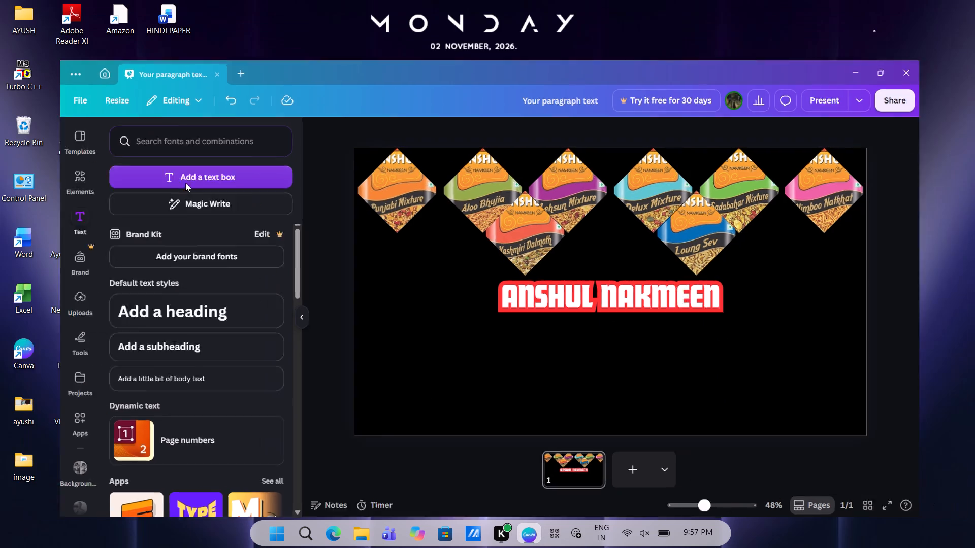
{"action": "double_click", "coordinate": [174, 83]}
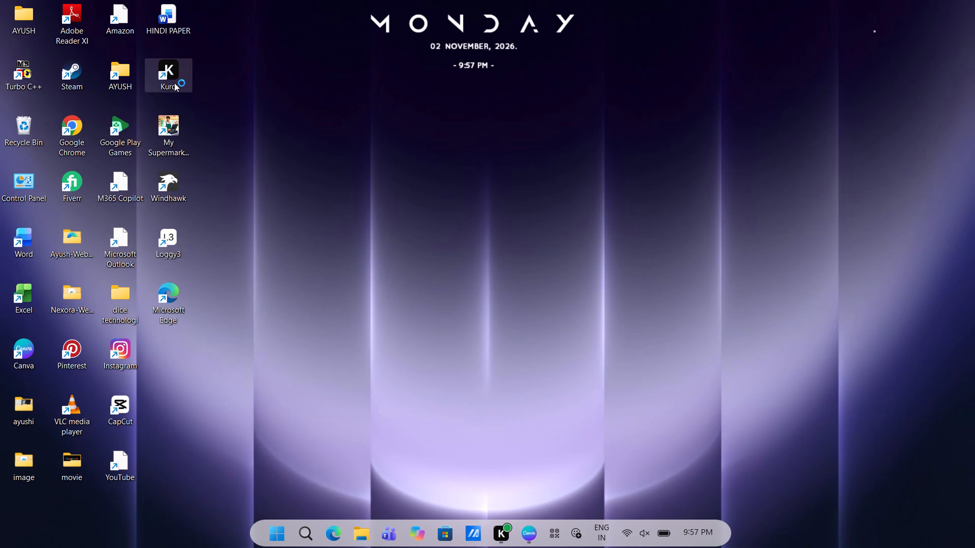
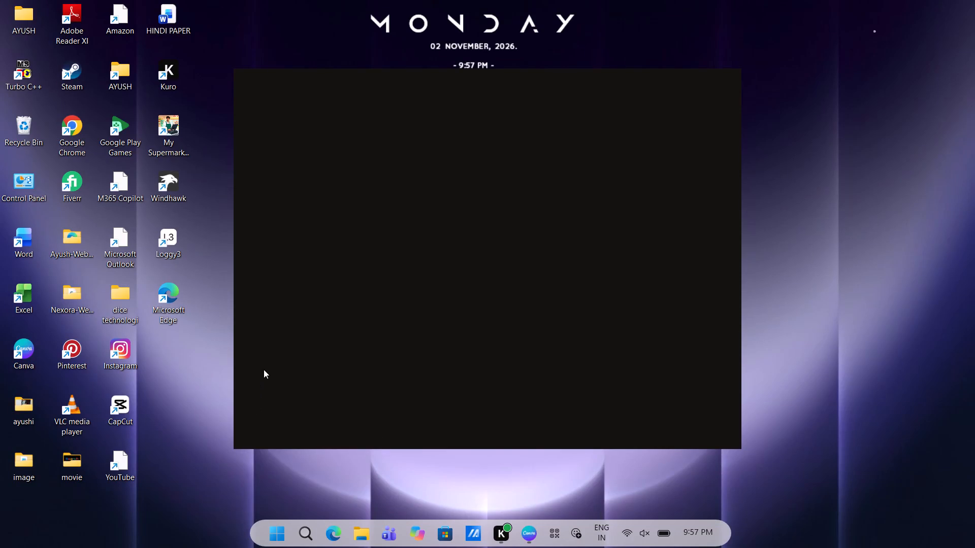
Open Google Chrome, search for "anshul namkeen jabalpur" and look through the results for brand information.
{"action": "double_click", "coordinate": [61, 130]}
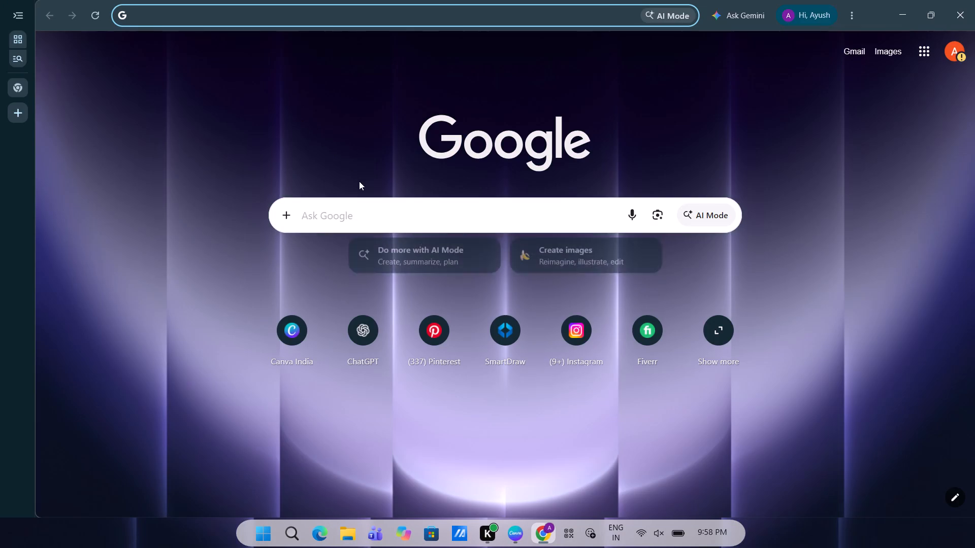
{"action": "left_click", "coordinate": [346, 209]}
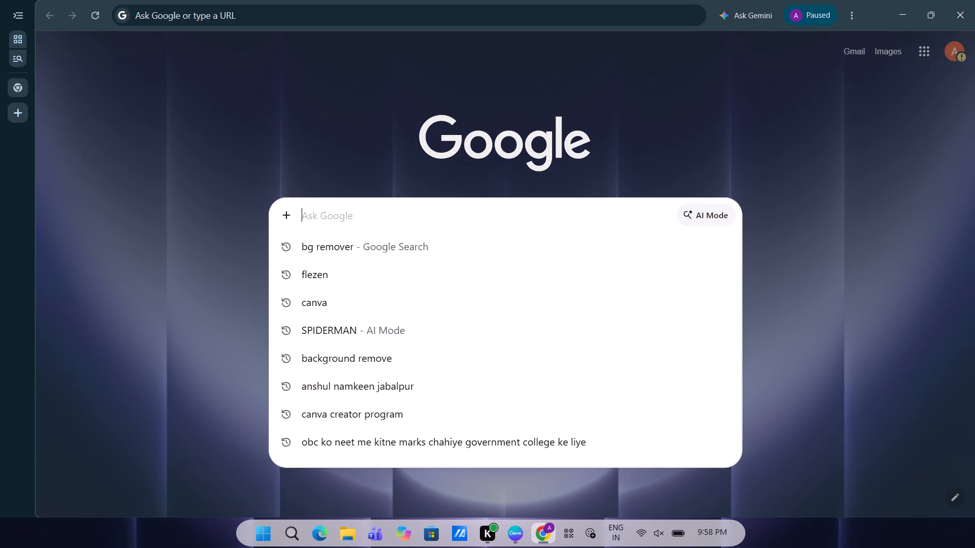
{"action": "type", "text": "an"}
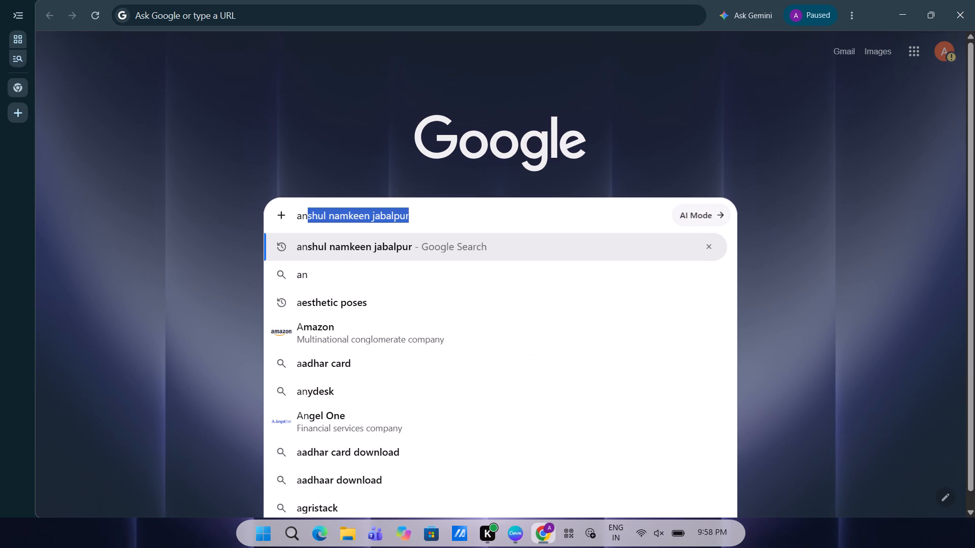
{"action": "left_click", "coordinate": [350, 243]}
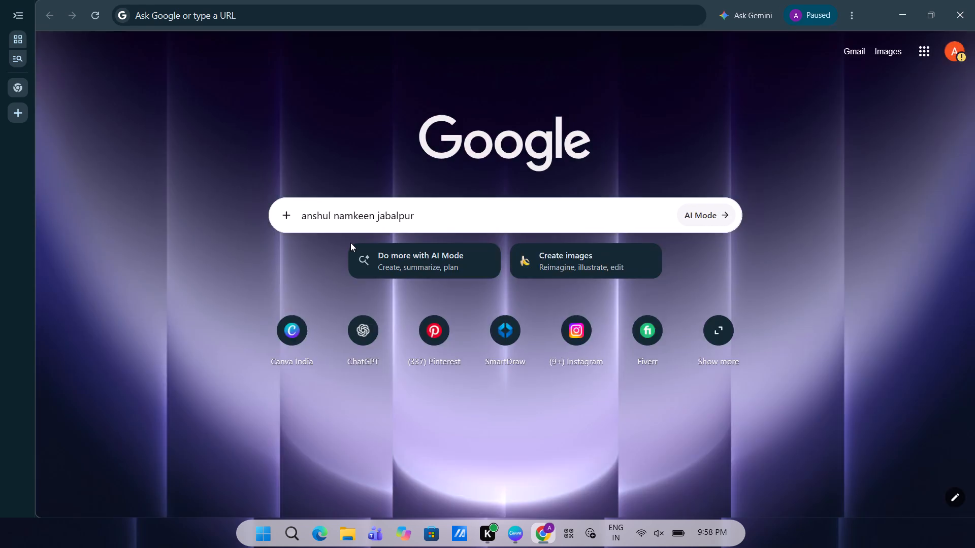
{"action": "scroll", "coordinate": [269, 196], "scroll_direction": "down", "scroll_amount": 1}
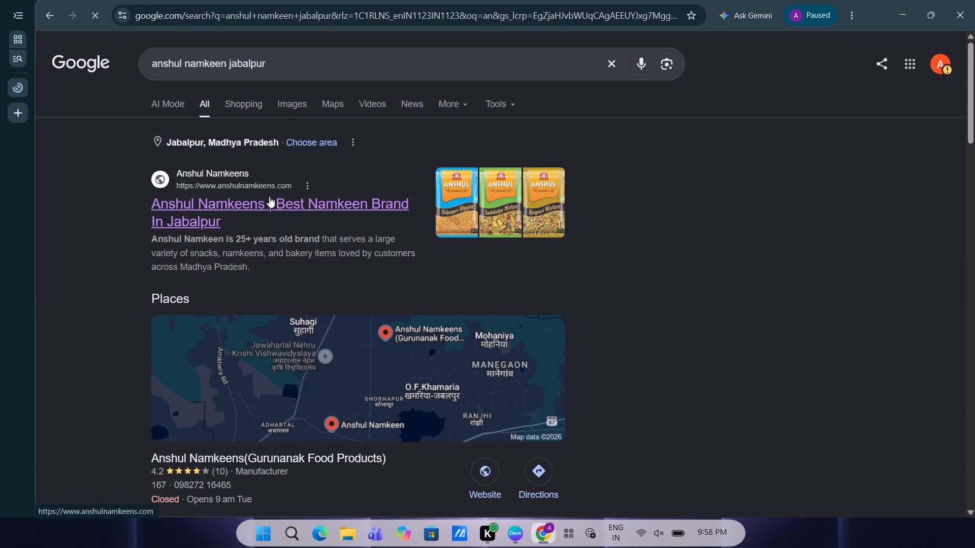
{"action": "scroll", "coordinate": [269, 196], "scroll_direction": "down", "scroll_amount": 1}
{"action": "scroll", "coordinate": [285, 383], "scroll_direction": "down", "scroll_amount": 4}
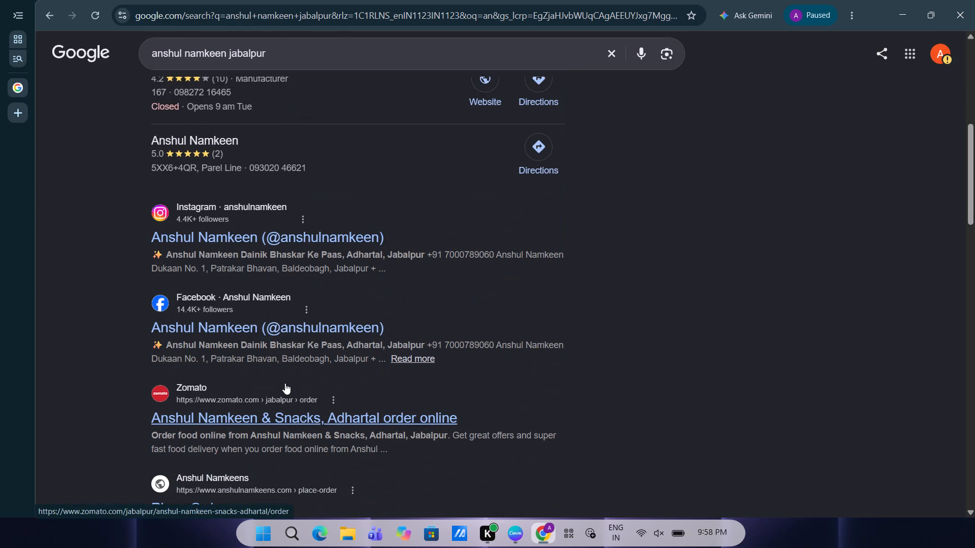
{"action": "scroll", "coordinate": [285, 383], "scroll_direction": "down", "scroll_amount": 2}
{"action": "scroll", "coordinate": [183, 372], "scroll_direction": "down", "scroll_amount": 2}
{"action": "scroll", "coordinate": [183, 365], "scroll_direction": "up", "scroll_amount": 7}
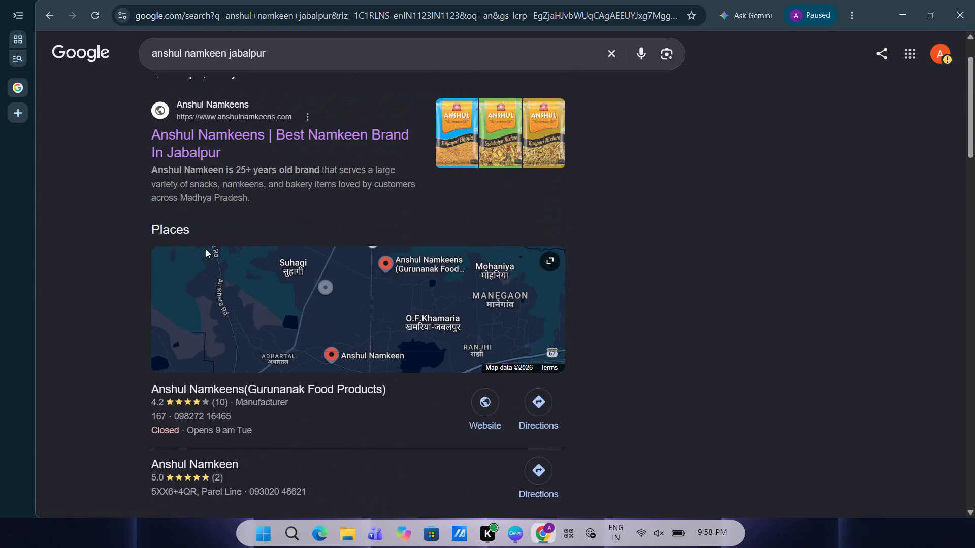
{"action": "scroll", "coordinate": [257, 90], "scroll_direction": "up", "scroll_amount": 4}
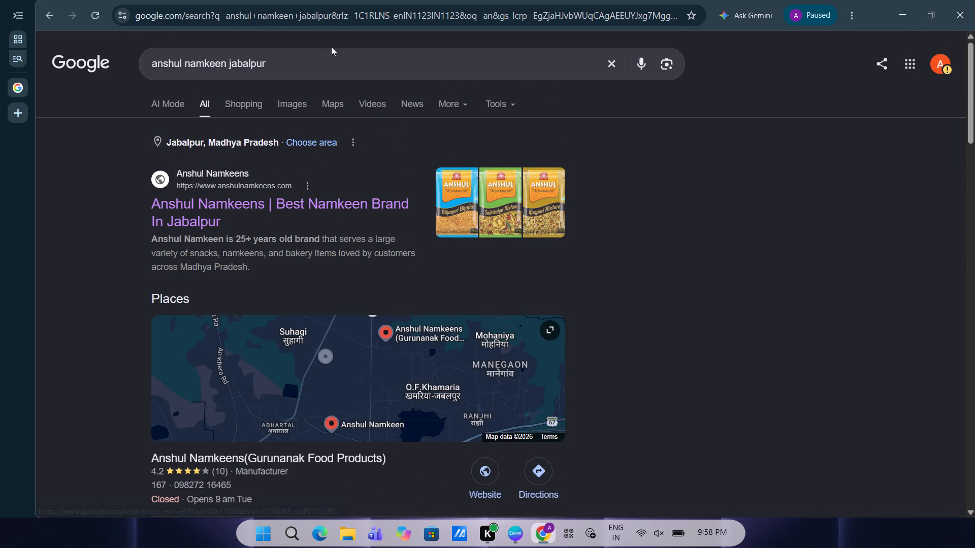
Refine the search to "anshul namkeen jabalpur details".
{"action": "left_click", "coordinate": [300, 59]}
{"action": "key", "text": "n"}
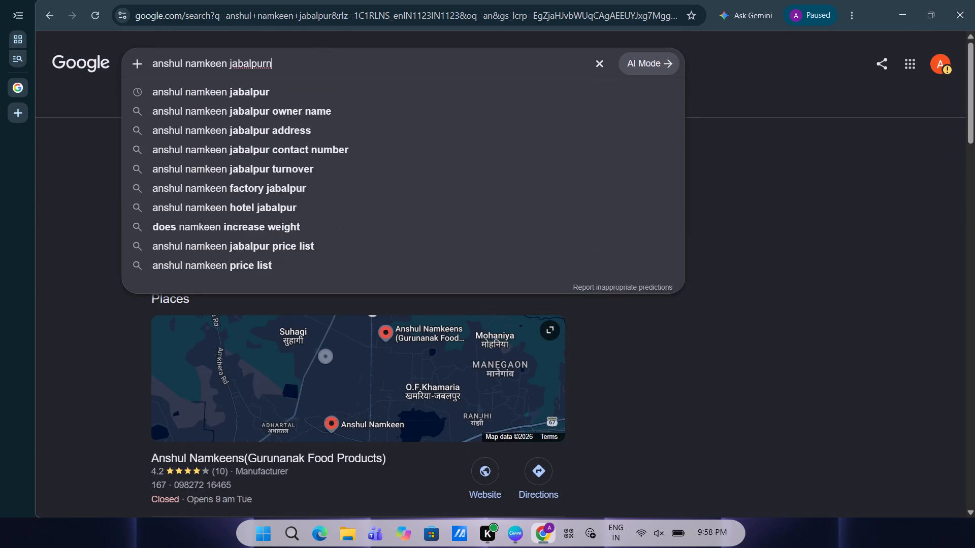
{"action": "key", "text": "BackSpace"}
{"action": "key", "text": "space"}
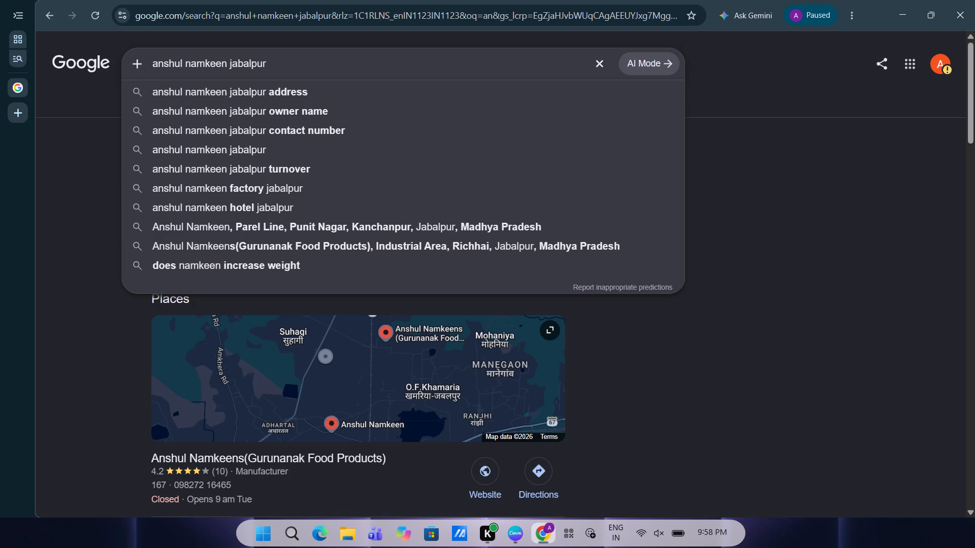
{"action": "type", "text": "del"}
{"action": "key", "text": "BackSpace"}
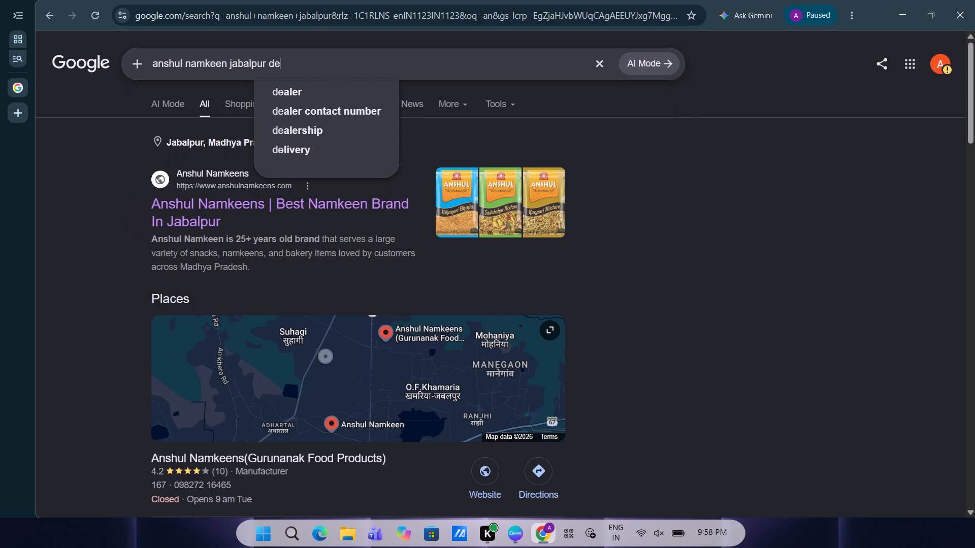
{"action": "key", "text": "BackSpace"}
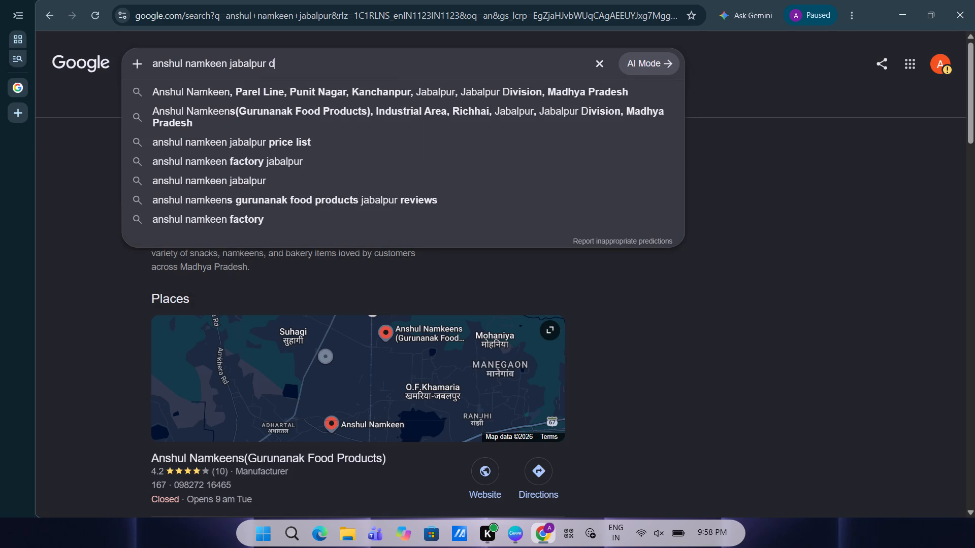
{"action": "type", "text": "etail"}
{"action": "left_click", "coordinate": [303, 92]}
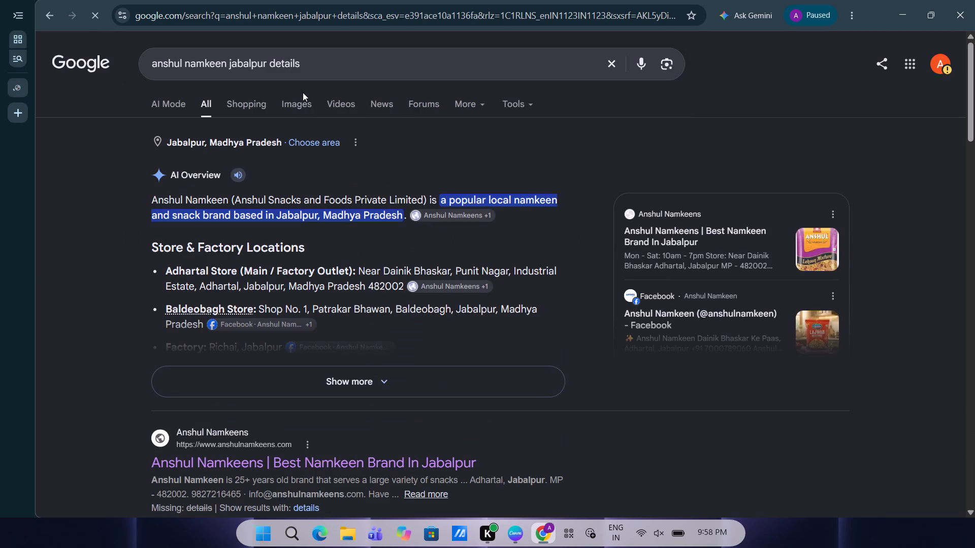
Expand the AI Overview and copy the Store & Factory Locations heading together with the Adhartal Store entry.
{"action": "scroll", "coordinate": [272, 259], "scroll_direction": "down", "scroll_amount": 1}
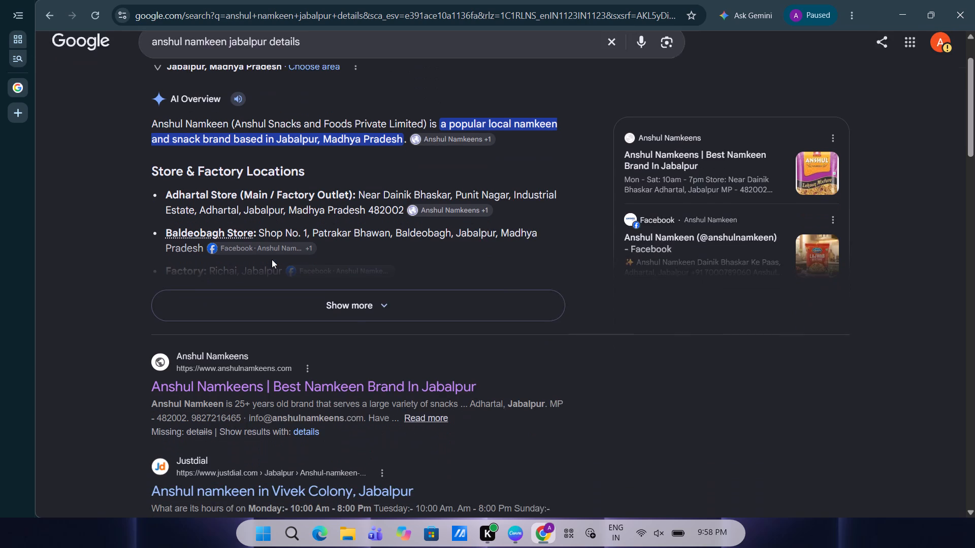
{"action": "scroll", "coordinate": [272, 259], "scroll_direction": "down", "scroll_amount": 1}
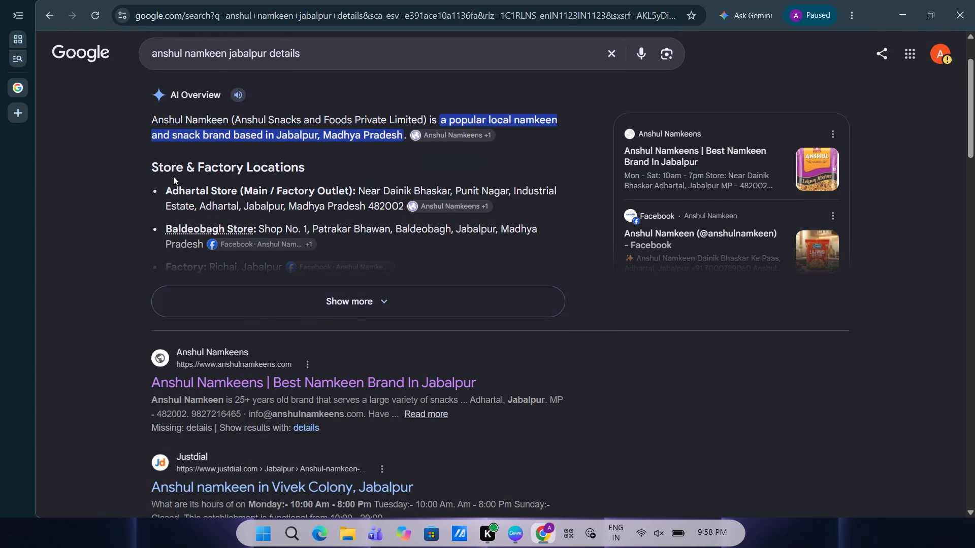
{"action": "left_click", "coordinate": [317, 311]}
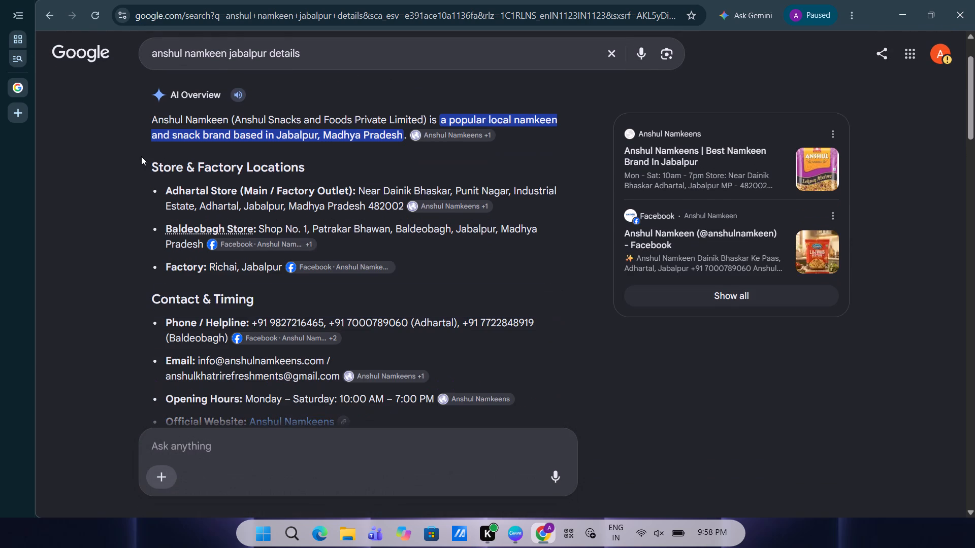
{"action": "left_click_drag", "start_coordinate": [152, 168], "coordinate": [398, 207]}
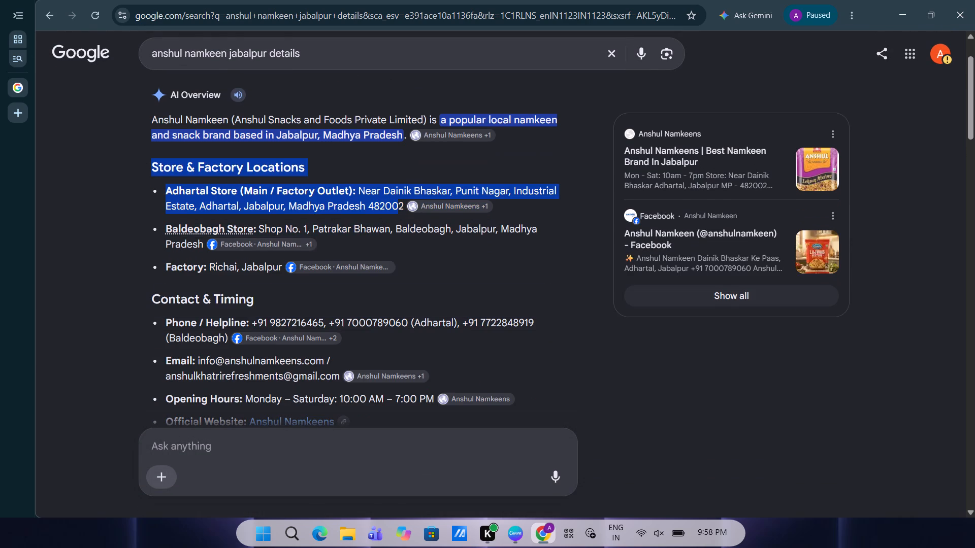
{"action": "left_click_drag", "start_coordinate": [398, 207], "coordinate": [402, 205]}
{"action": "key", "text": "ctrl+c"}
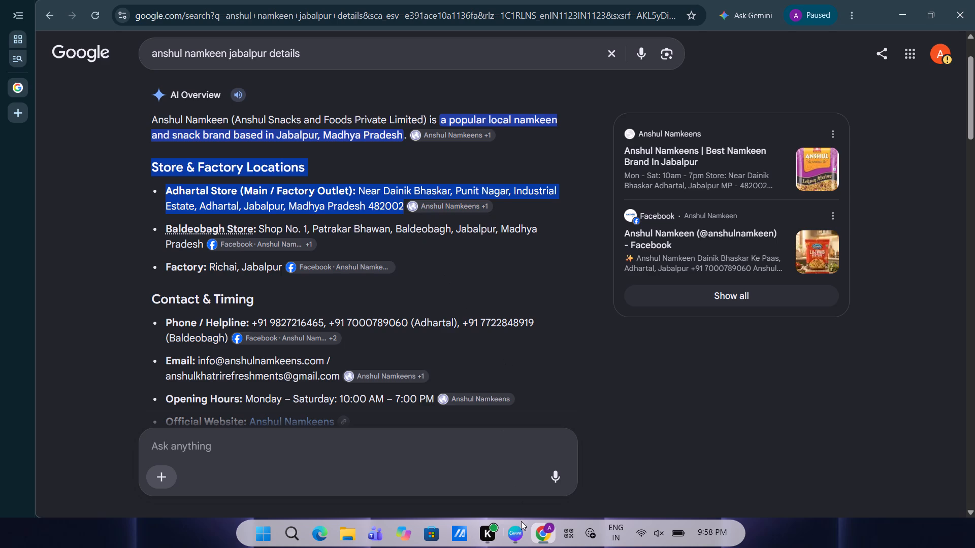
Switch to Canva and add a body text element containing the copied store location text.
{"action": "left_click", "coordinate": [516, 528]}
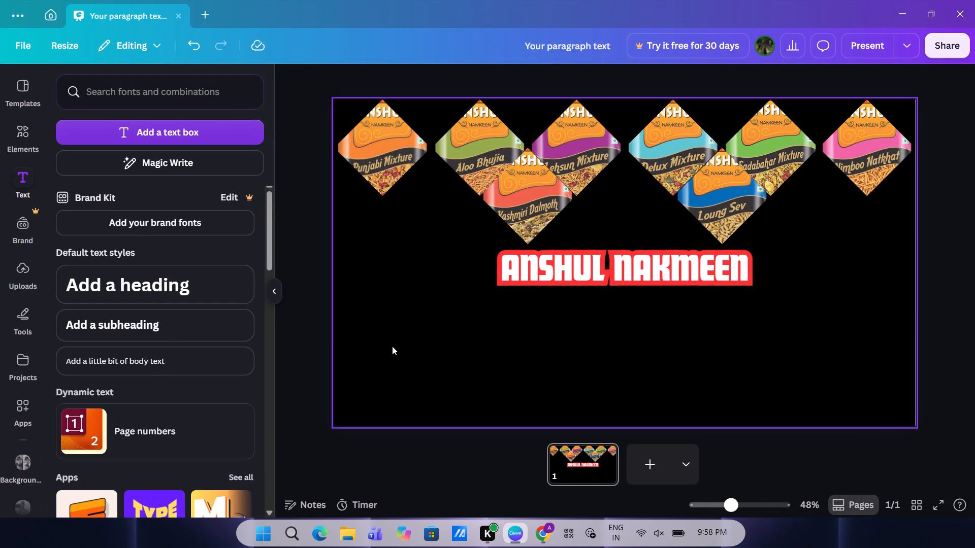
{"action": "left_click", "coordinate": [155, 354]}
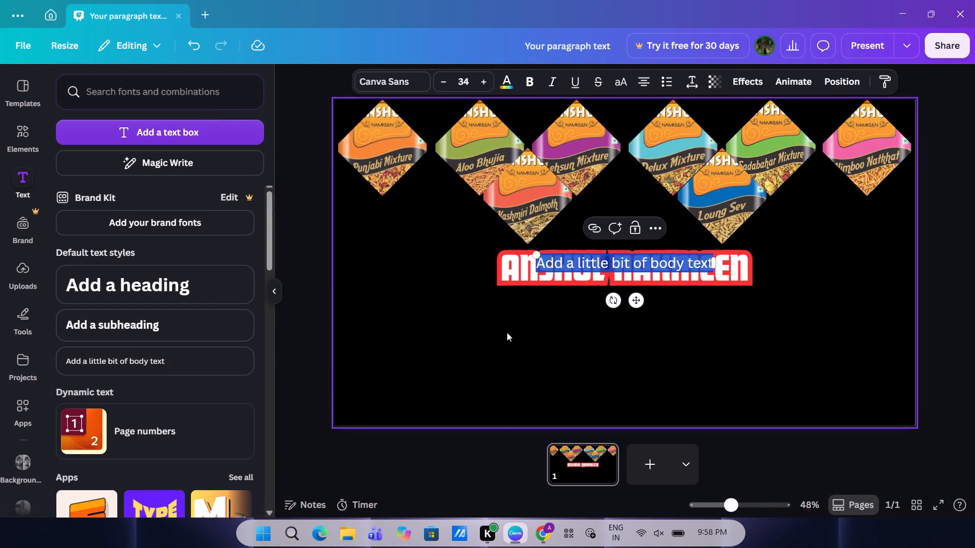
{"action": "key", "text": "ctrl+v"}
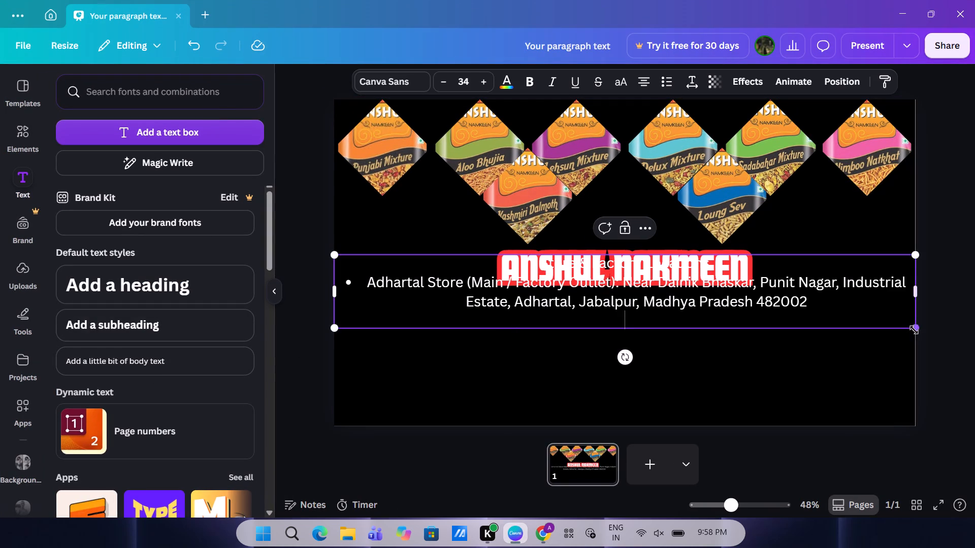
Scale the store location text to about size 17.4 and place it in the page's bottom-left corner.
{"action": "left_click_drag", "start_coordinate": [913, 330], "coordinate": [538, 335]}
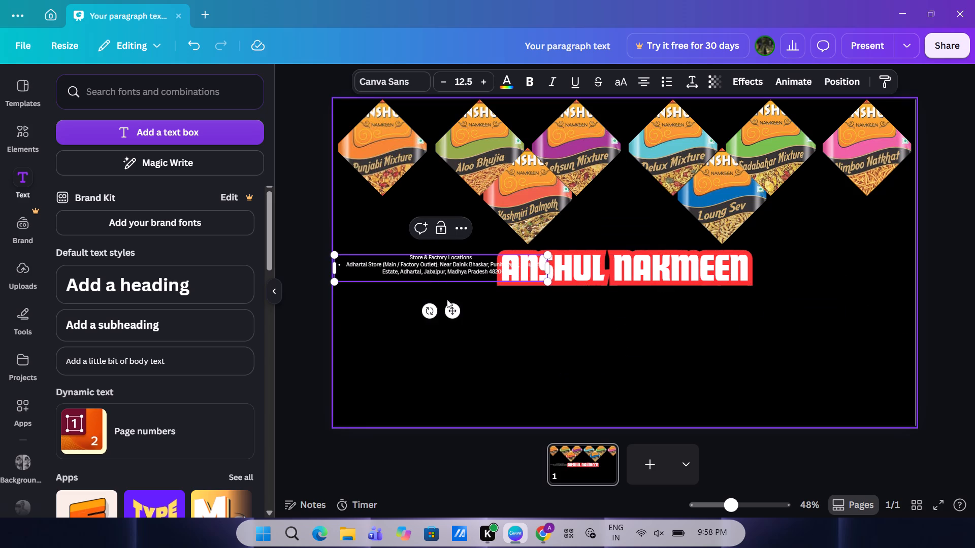
{"action": "left_click_drag", "start_coordinate": [454, 312], "coordinate": [506, 429]}
{"action": "left_click_drag", "start_coordinate": [600, 374], "coordinate": [657, 351]}
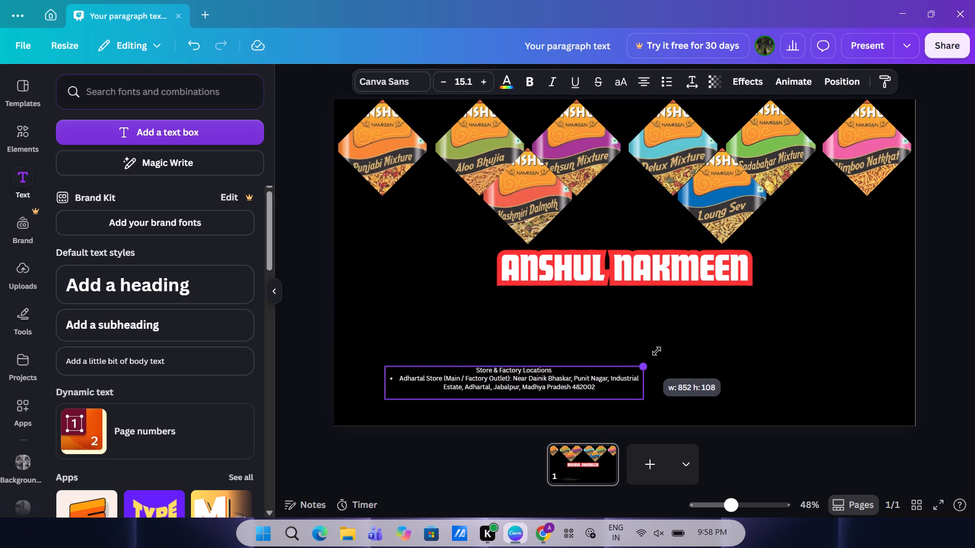
{"action": "left_click_drag", "start_coordinate": [657, 351], "coordinate": [681, 341]}
{"action": "left_click", "coordinate": [512, 400]}
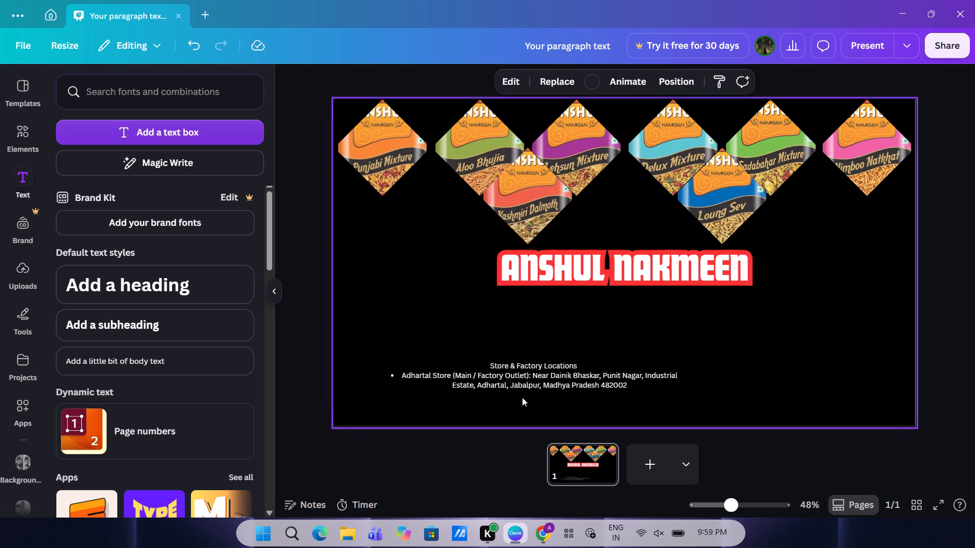
{"action": "left_click_drag", "start_coordinate": [570, 388], "coordinate": [525, 411]}
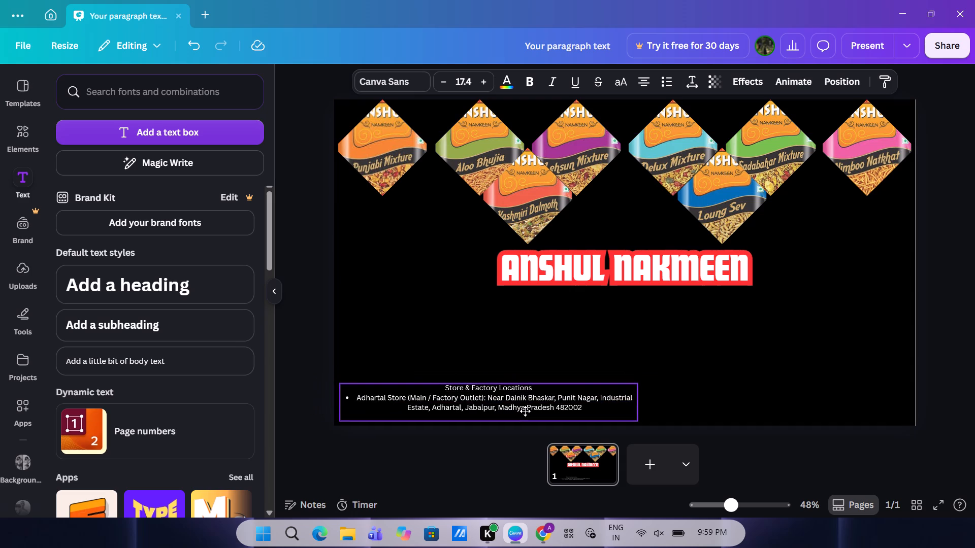
{"action": "left_click_drag", "start_coordinate": [525, 411], "coordinate": [521, 416]}
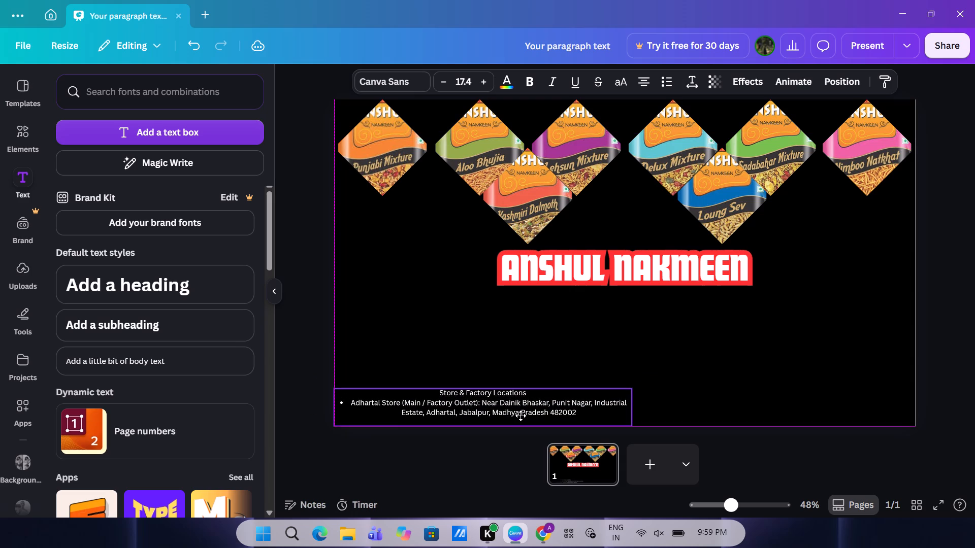
{"action": "left_click_drag", "start_coordinate": [521, 416], "coordinate": [521, 415]}
{"action": "left_click", "coordinate": [434, 487]}
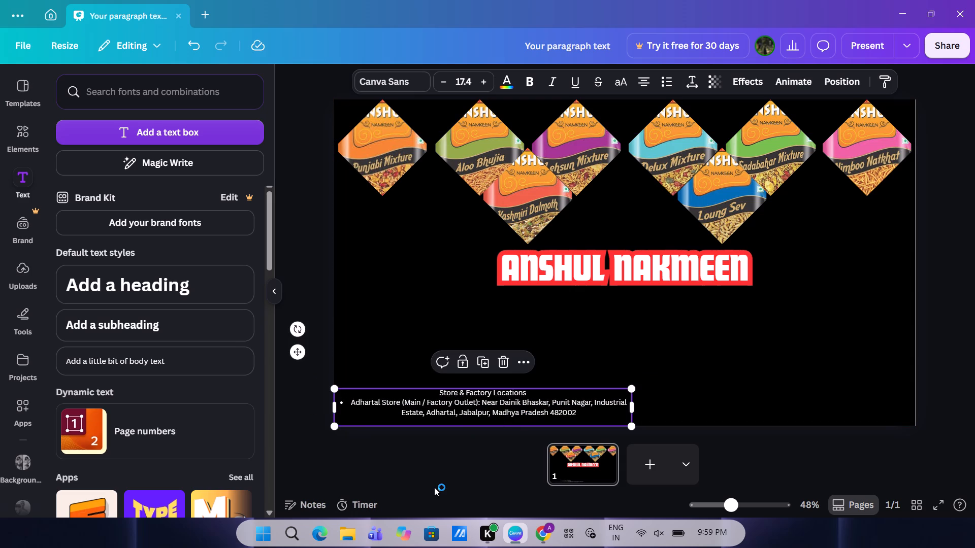
{"action": "left_click", "coordinate": [494, 466]}
Shrink the store location text to about size 12.8, keeping it anchored in the page's bottom-left corner.
{"action": "left_click_drag", "start_coordinate": [627, 386], "coordinate": [627, 388]}
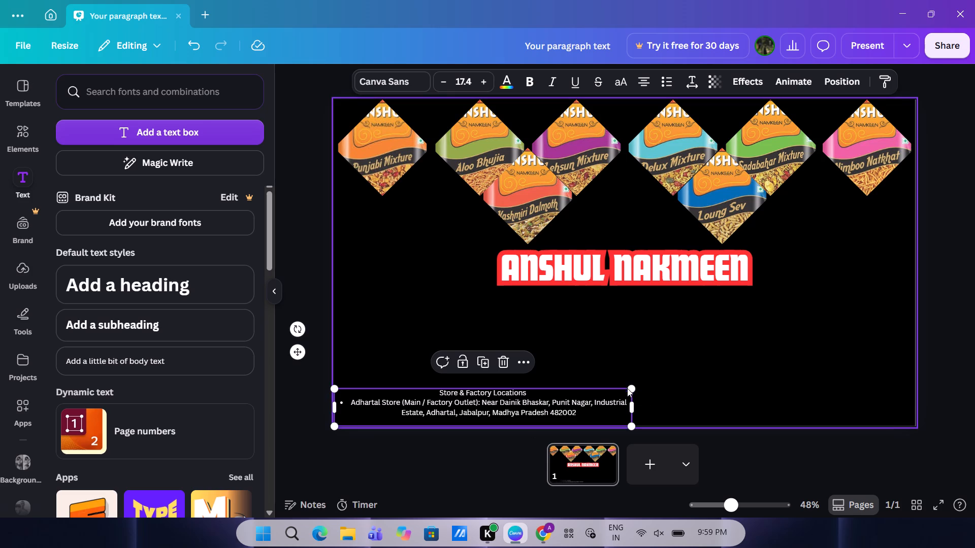
{"action": "left_click_drag", "start_coordinate": [627, 388], "coordinate": [632, 389]}
{"action": "left_click_drag", "start_coordinate": [632, 389], "coordinate": [552, 388]}
{"action": "left_click", "coordinate": [485, 452]}
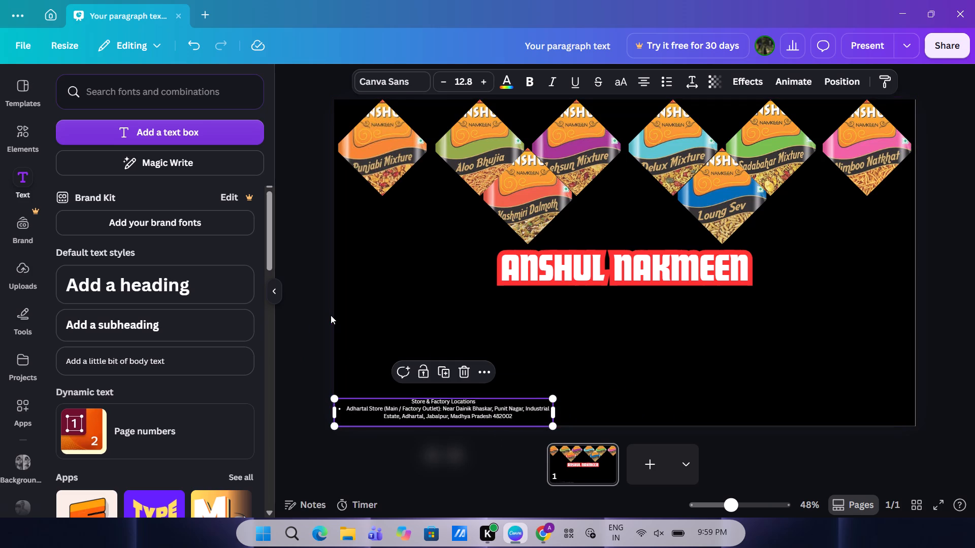
{"action": "left_click", "coordinate": [331, 315]}
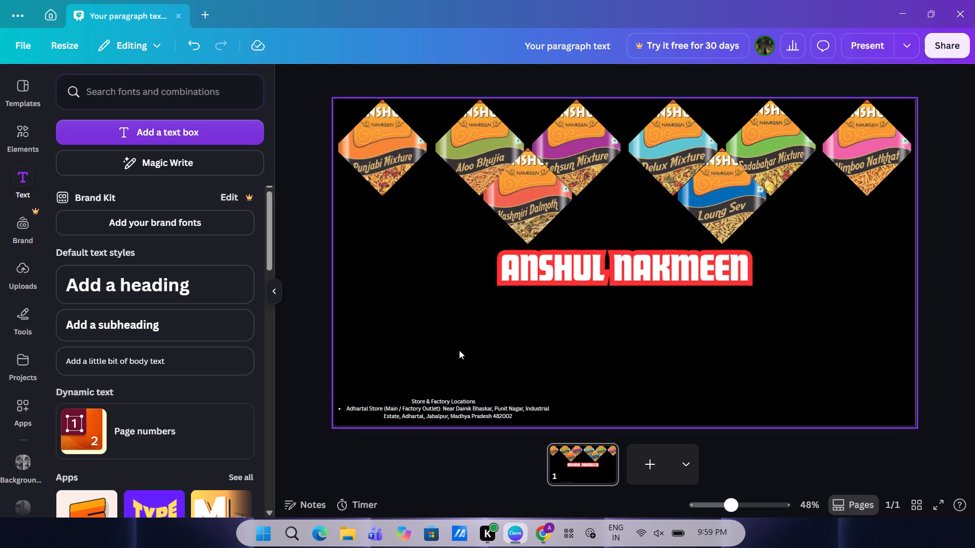
Switch to Chrome and copy the complete Email entry from the Contact & Timing section of the AI Overview.
{"action": "left_click", "coordinate": [542, 538]}
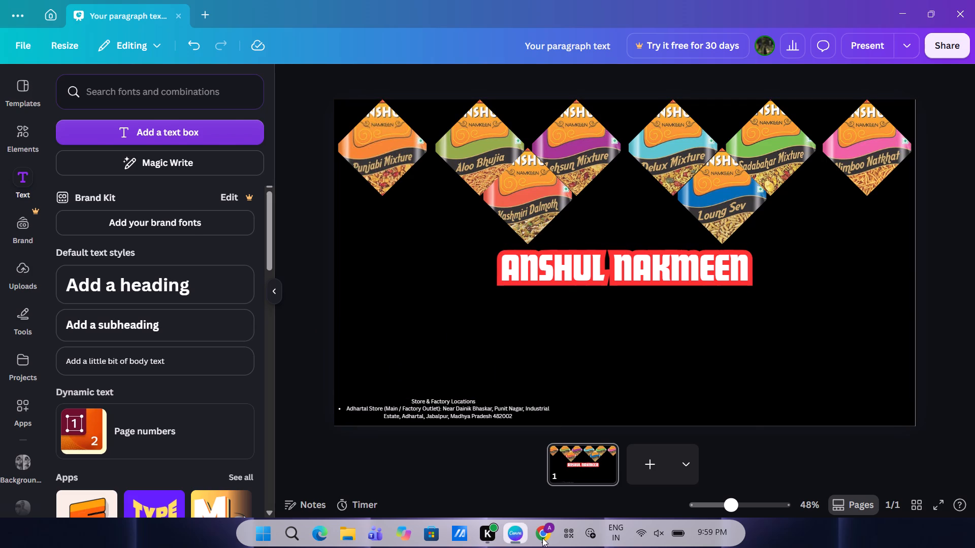
{"action": "scroll", "coordinate": [235, 332], "scroll_direction": "down", "scroll_amount": 1}
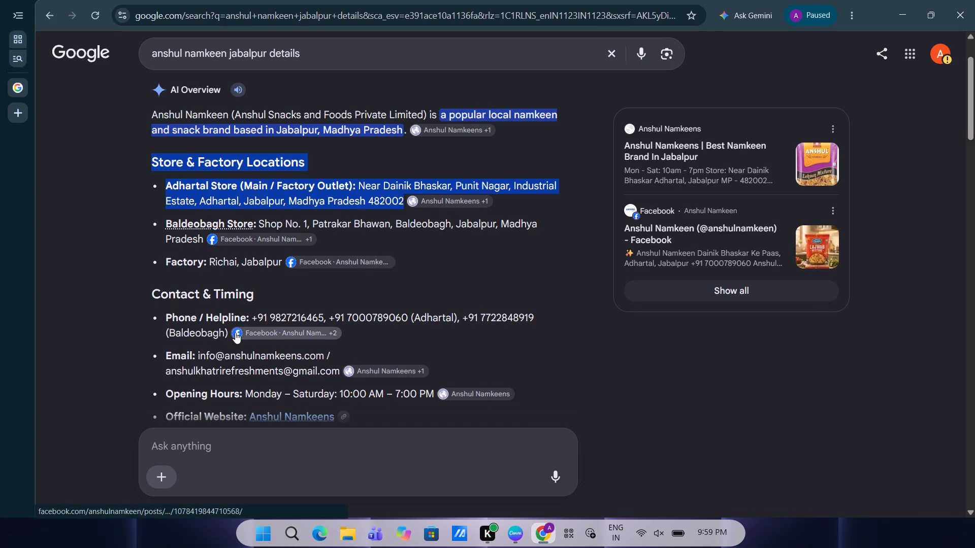
{"action": "scroll", "coordinate": [235, 332], "scroll_direction": "down", "scroll_amount": 1}
{"action": "scroll", "coordinate": [128, 322], "scroll_direction": "down", "scroll_amount": 1}
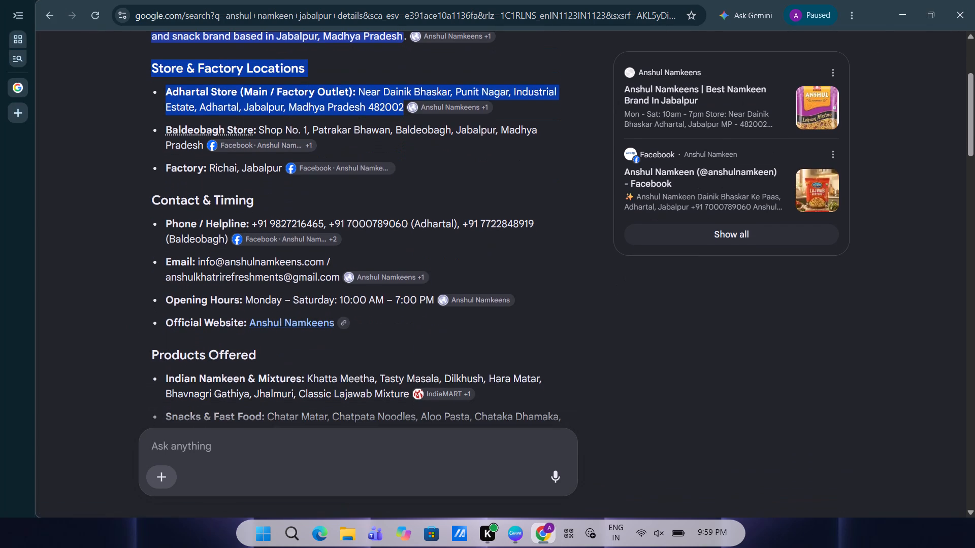
{"action": "scroll", "coordinate": [193, 275], "scroll_direction": "down", "scroll_amount": 1}
{"action": "left_click_drag", "start_coordinate": [166, 248], "coordinate": [242, 259]}
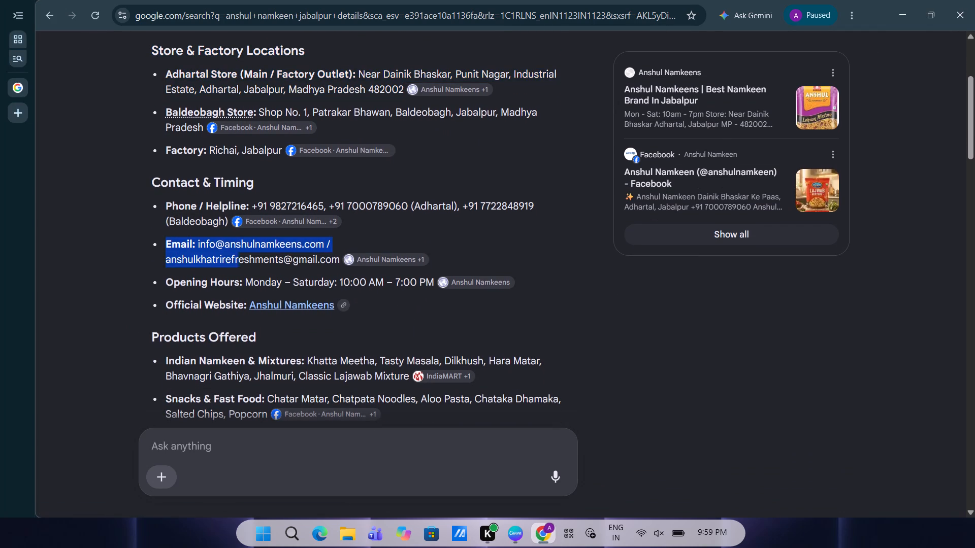
{"action": "left_click_drag", "start_coordinate": [242, 259], "coordinate": [337, 258]}
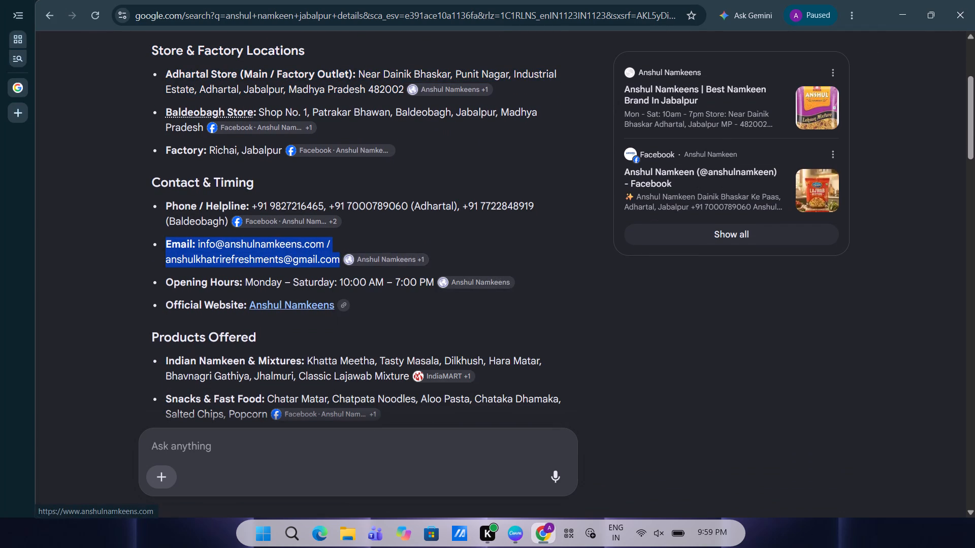
{"action": "left_click_drag", "start_coordinate": [337, 258], "coordinate": [337, 259]}
{"action": "key", "text": "ctrl+c"}
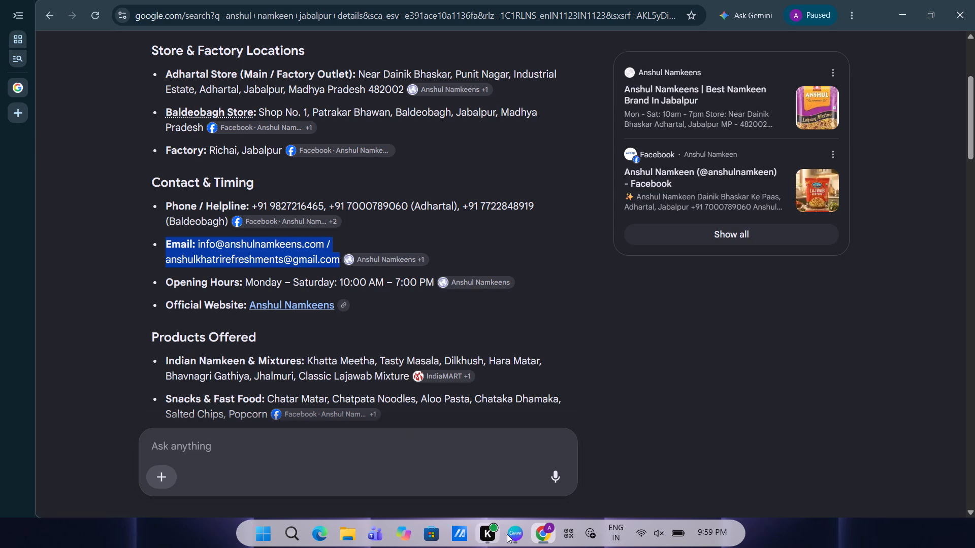
Switch to Canva and add a body text element containing the copied email entry.
{"action": "left_click", "coordinate": [519, 535]}
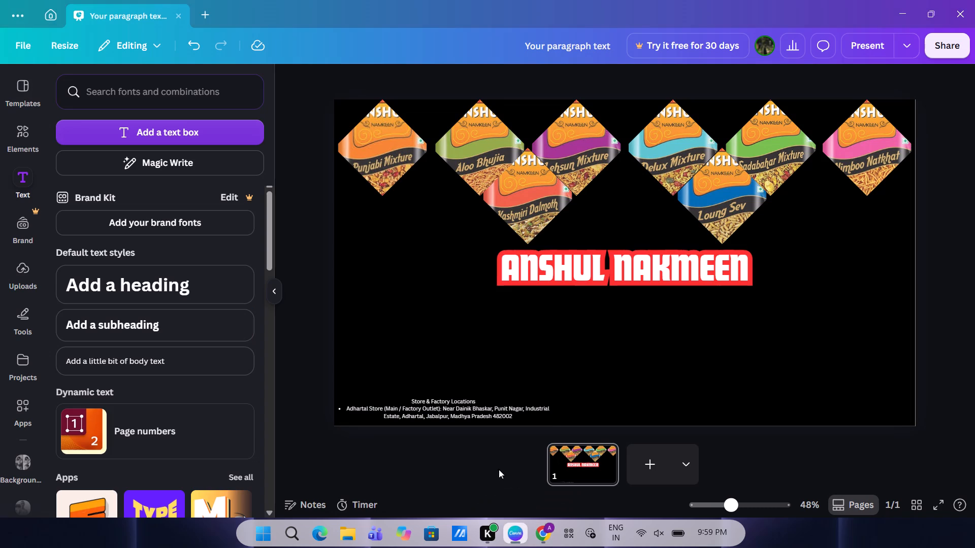
{"action": "key", "text": "ctrl+v"}
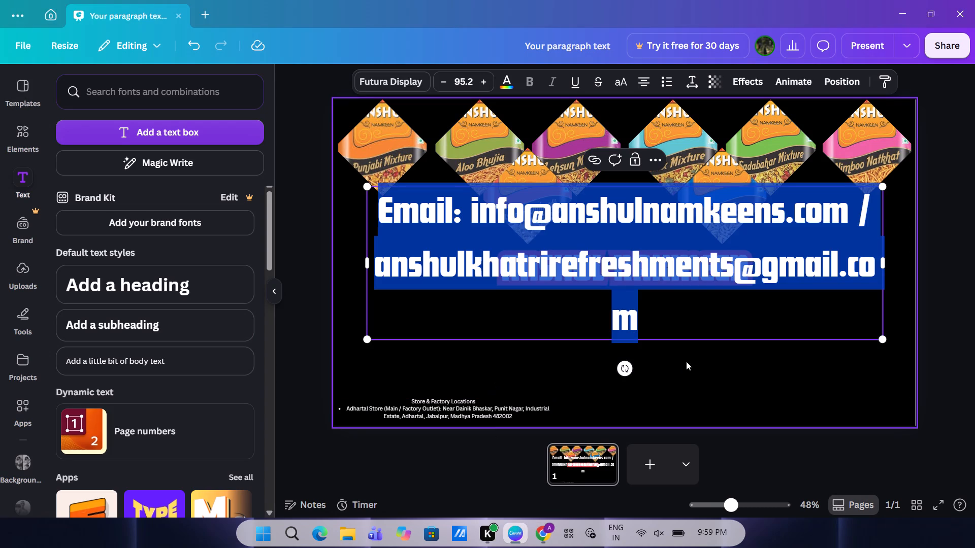
{"action": "key", "text": "BackSpace"}
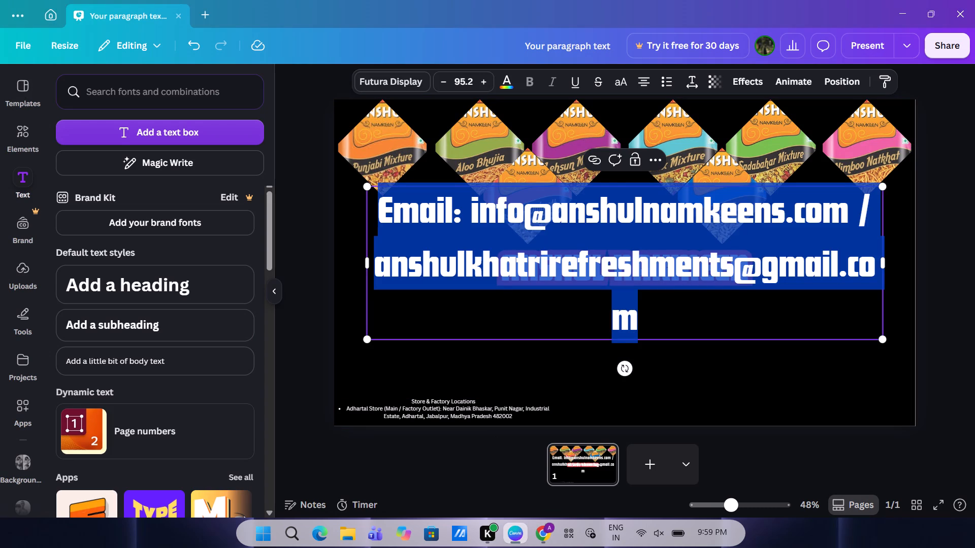
{"action": "left_click", "coordinate": [138, 367]}
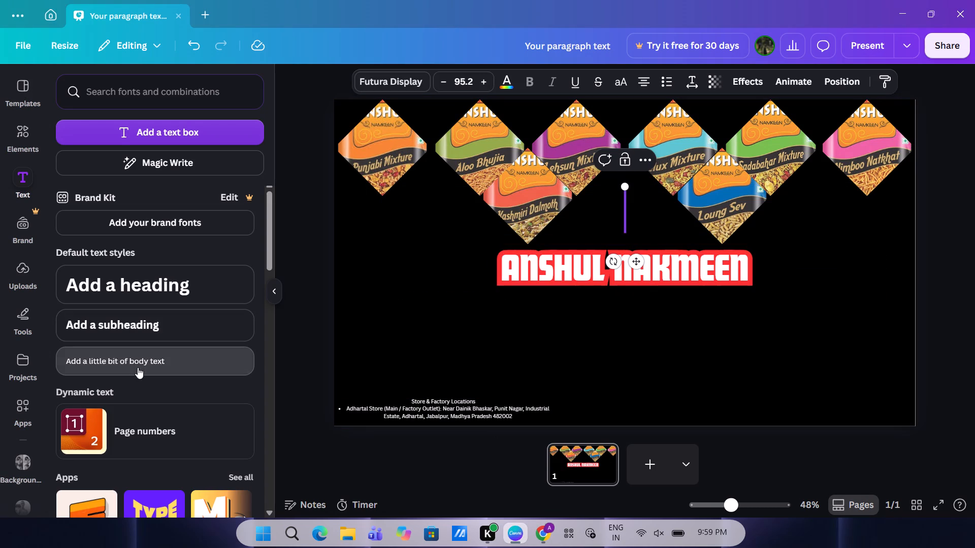
{"action": "key", "text": "ctrl+v"}
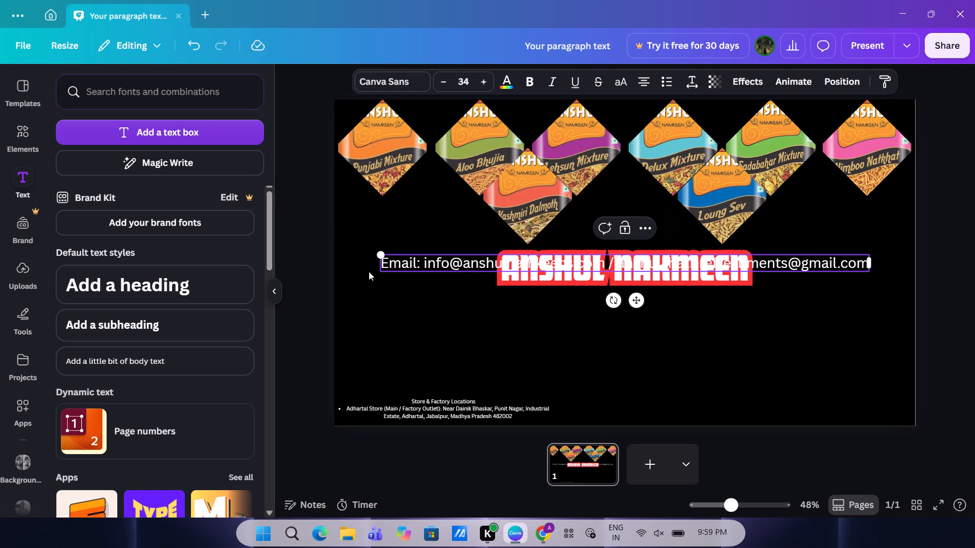
Shrink the email text to about size 13.3 and move it next to the store location text near the page bottom.
{"action": "left_click_drag", "start_coordinate": [381, 255], "coordinate": [668, 294]}
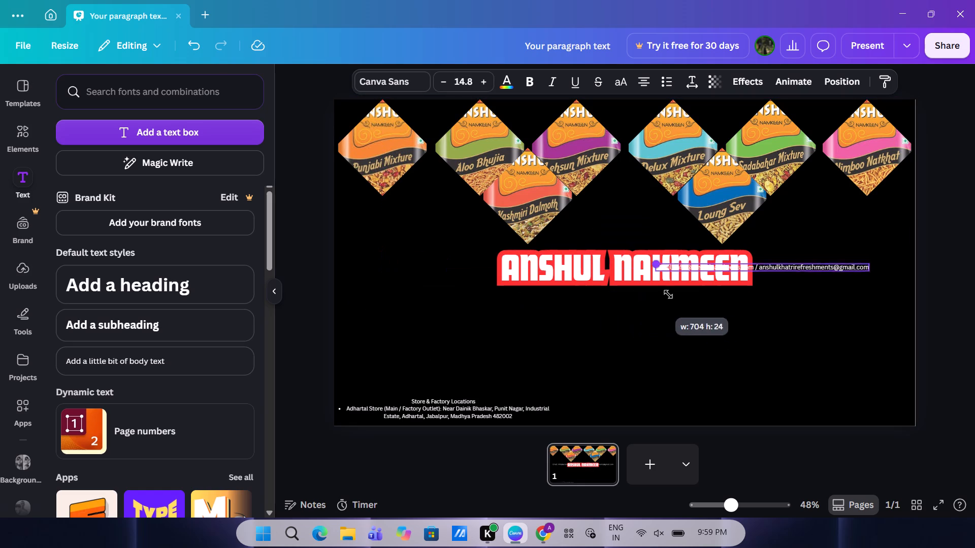
{"action": "left_click_drag", "start_coordinate": [668, 294], "coordinate": [678, 293]}
{"action": "left_click_drag", "start_coordinate": [784, 300], "coordinate": [687, 444]}
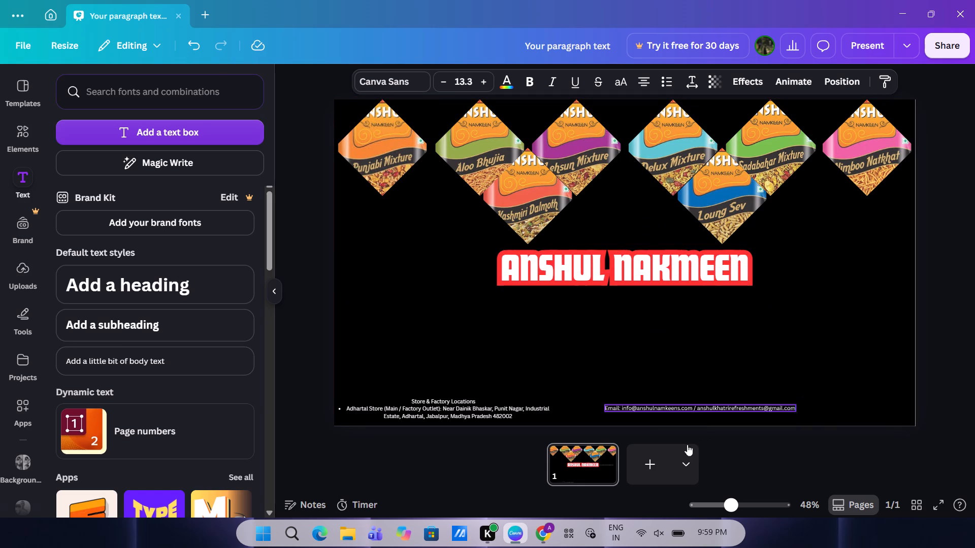
{"action": "left_click_drag", "start_coordinate": [687, 444], "coordinate": [501, 450]}
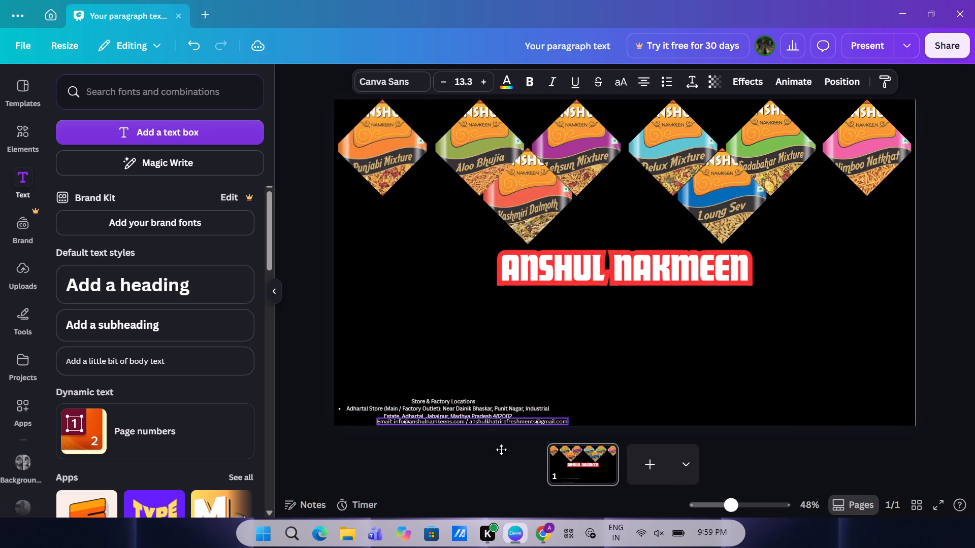
{"action": "left_click_drag", "start_coordinate": [501, 450], "coordinate": [552, 406]}
Place the email text in the page's bottom-left corner and stack the store location text directly above it.
{"action": "left_click_drag", "start_coordinate": [467, 410], "coordinate": [461, 373]}
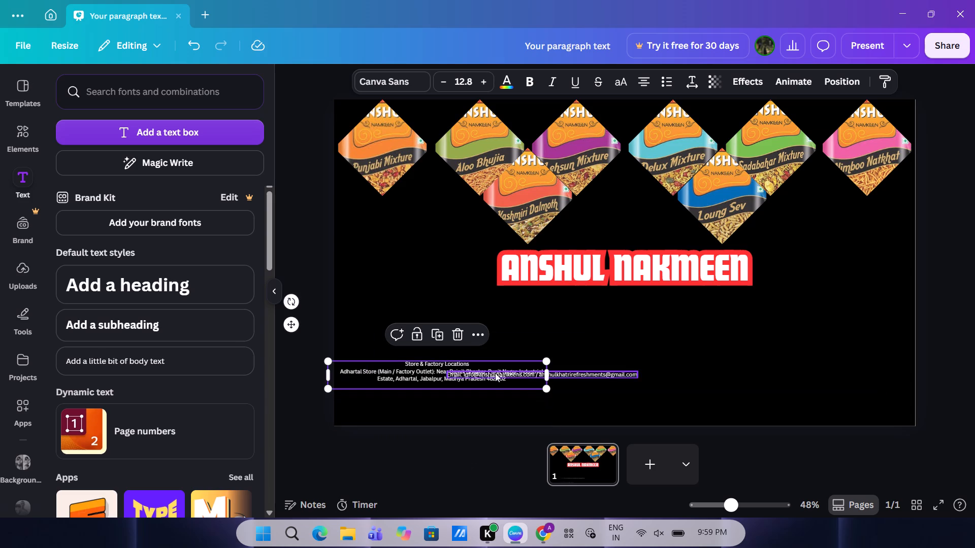
{"action": "left_click_drag", "start_coordinate": [590, 374], "coordinate": [482, 415]}
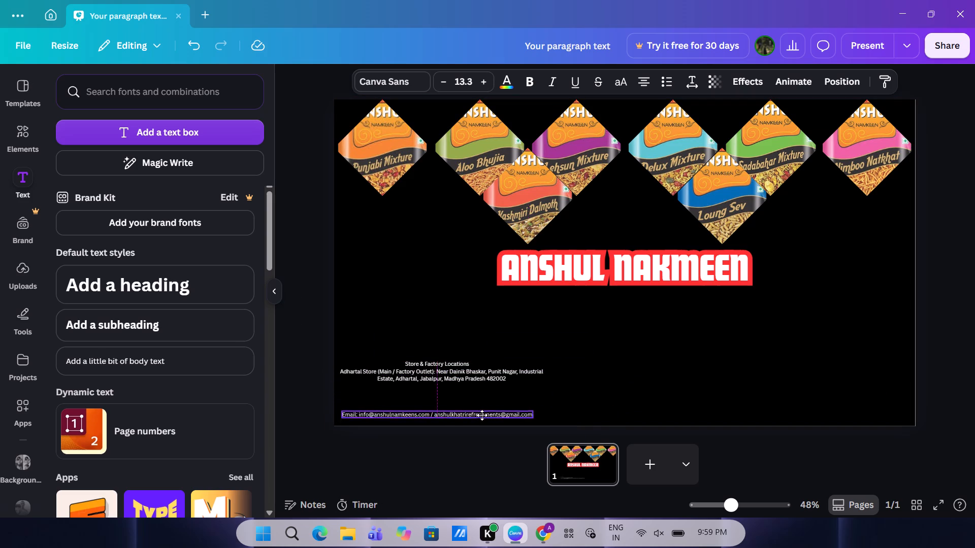
{"action": "left_click_drag", "start_coordinate": [482, 415], "coordinate": [478, 421]}
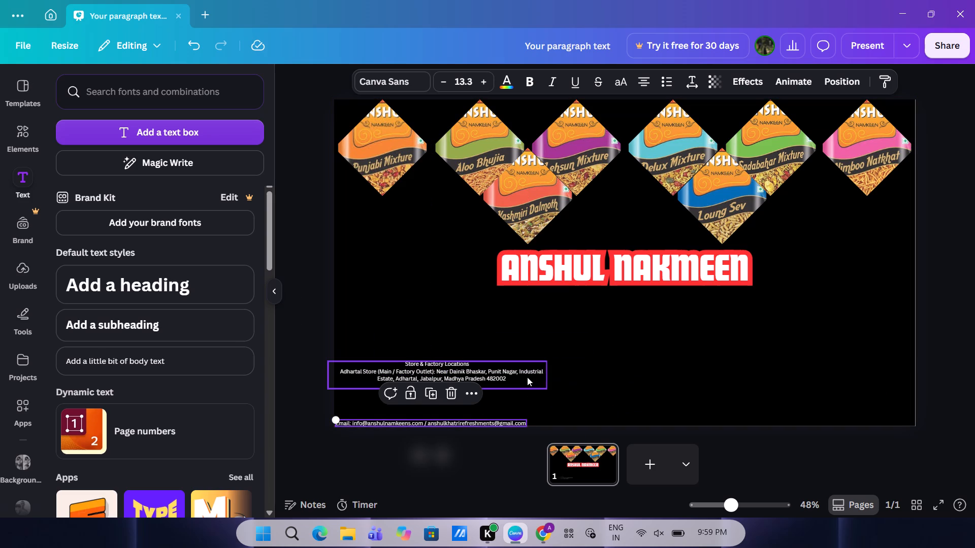
{"action": "left_click_drag", "start_coordinate": [527, 377], "coordinate": [530, 406]}
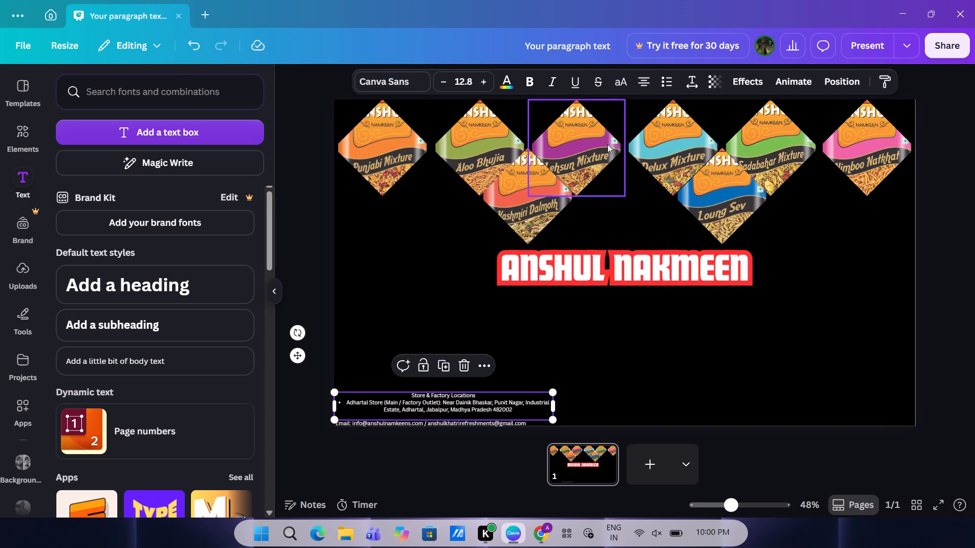
Left-align the store location text and narrow its box so the Adhartal Store address wraps onto two lines.
{"action": "left_click", "coordinate": [647, 81]}
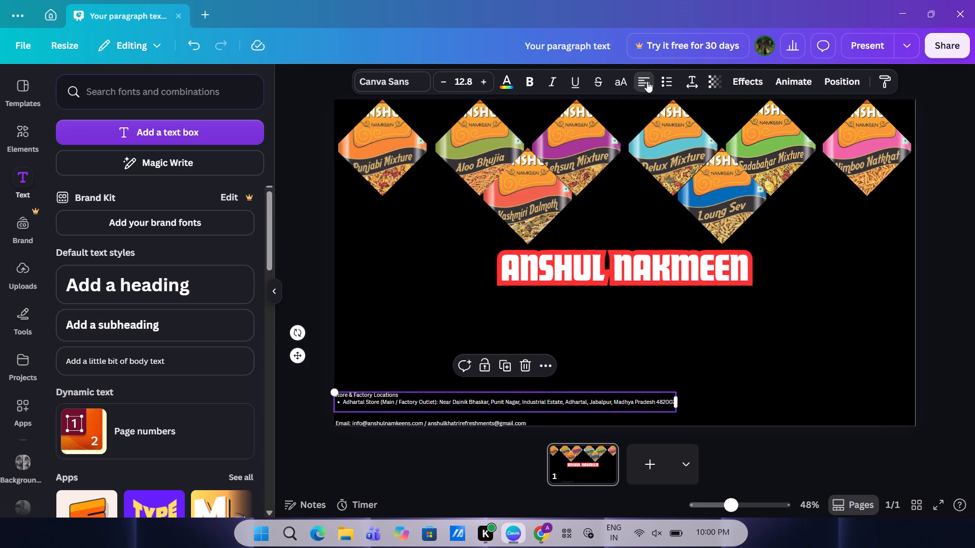
{"action": "left_click", "coordinate": [647, 81]}
{"action": "left_click", "coordinate": [647, 81]}
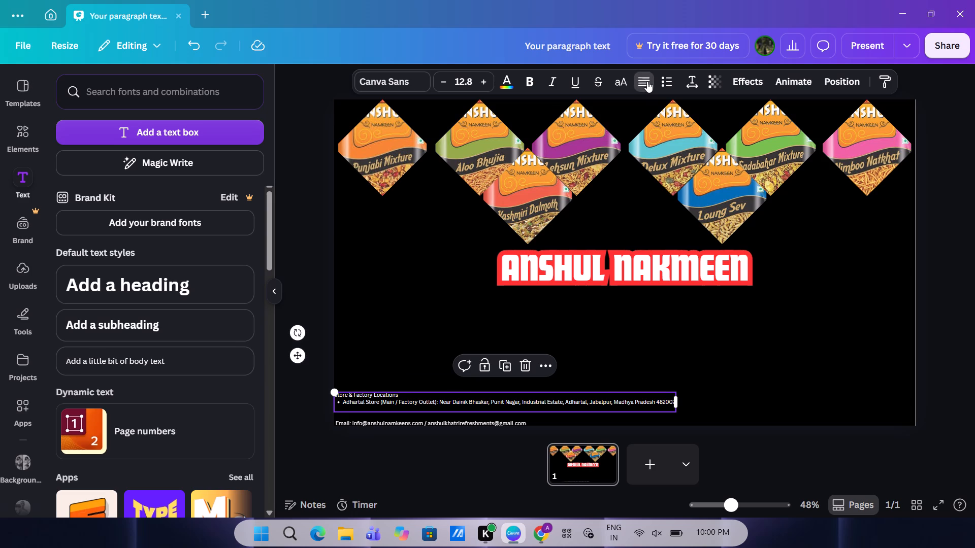
{"action": "left_click", "coordinate": [639, 81]}
{"action": "left_click", "coordinate": [639, 81]}
{"action": "left_click_drag", "start_coordinate": [676, 401], "coordinate": [636, 401]}
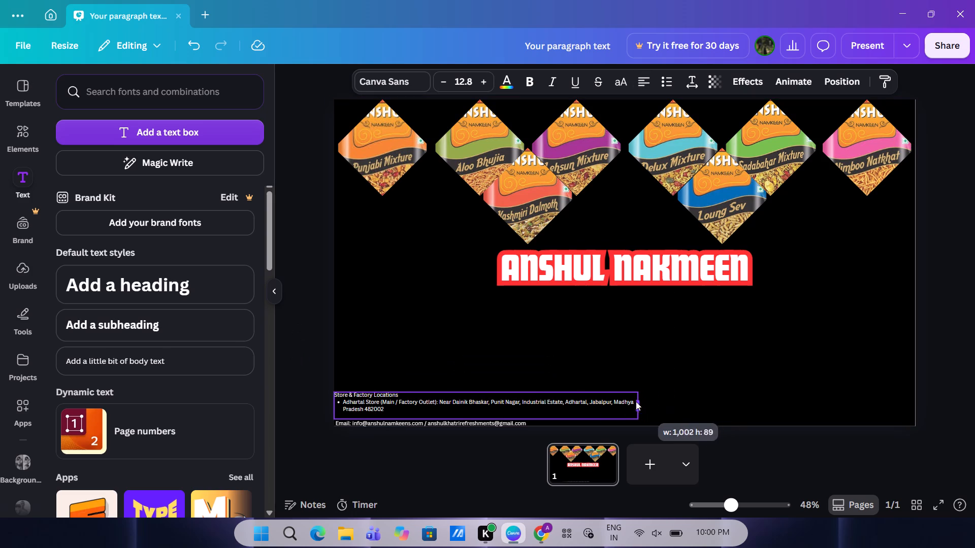
{"action": "left_click_drag", "start_coordinate": [636, 401], "coordinate": [541, 403]}
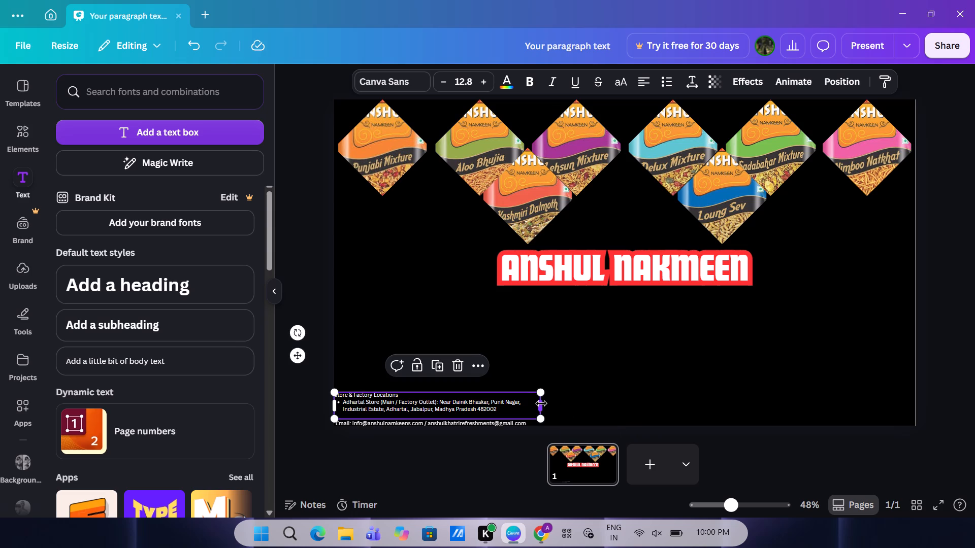
Move the store location text slightly up and align the email text beneath it along the page's left edge.
{"action": "left_click", "coordinate": [518, 405]}
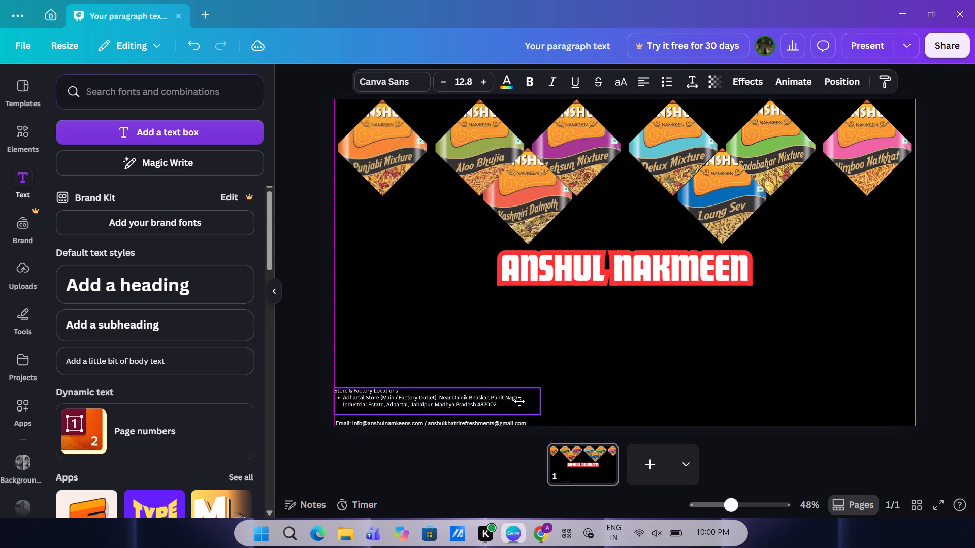
{"action": "left_click_drag", "start_coordinate": [494, 420], "coordinate": [494, 411]}
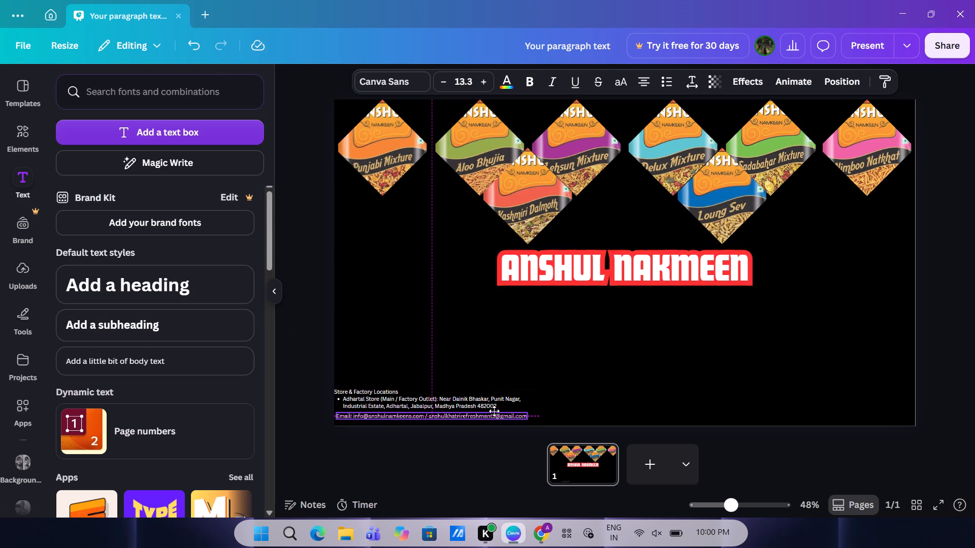
{"action": "left_click_drag", "start_coordinate": [494, 411], "coordinate": [491, 413]}
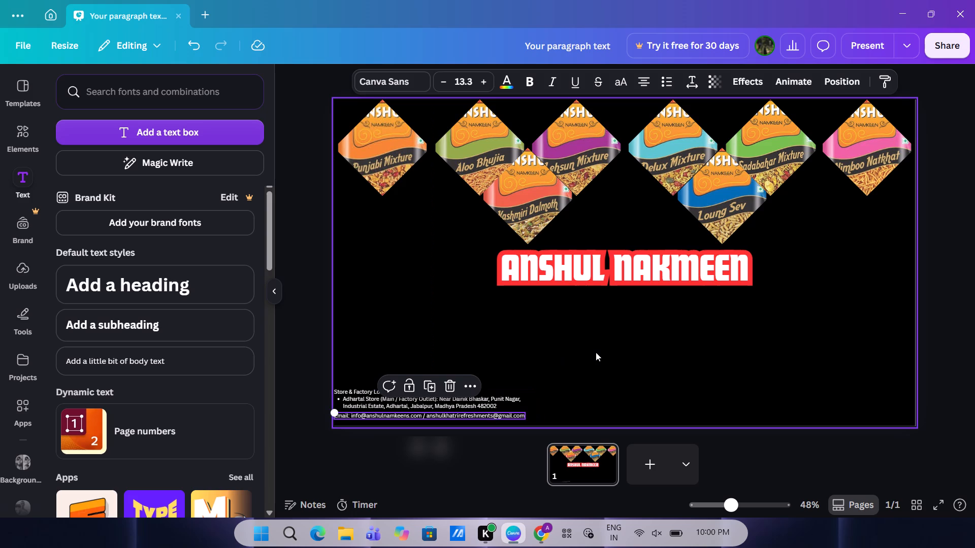
{"action": "left_click", "coordinate": [596, 352]}
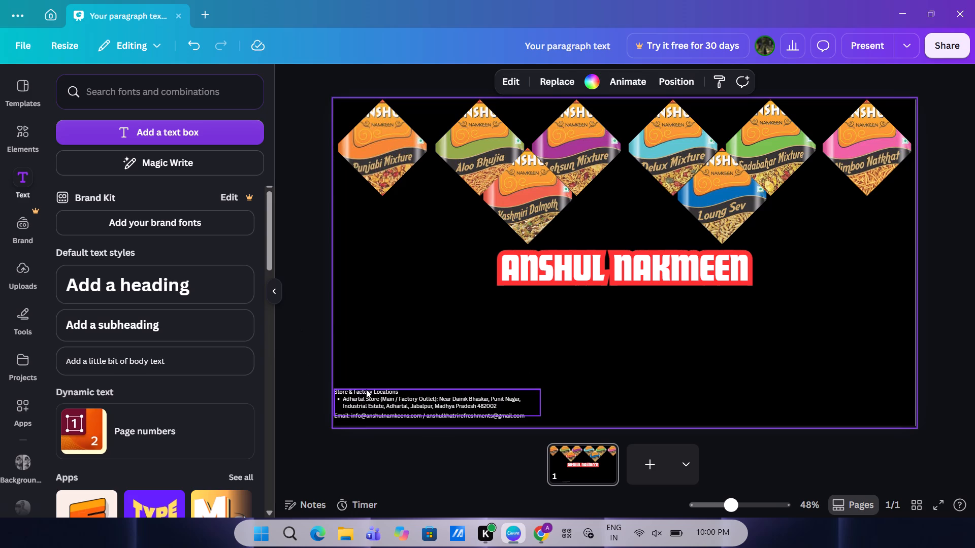
Widen the store location text box leftward, slightly past the page's left edge.
{"action": "left_click", "coordinate": [366, 389]}
{"action": "left_click", "coordinate": [345, 390]}
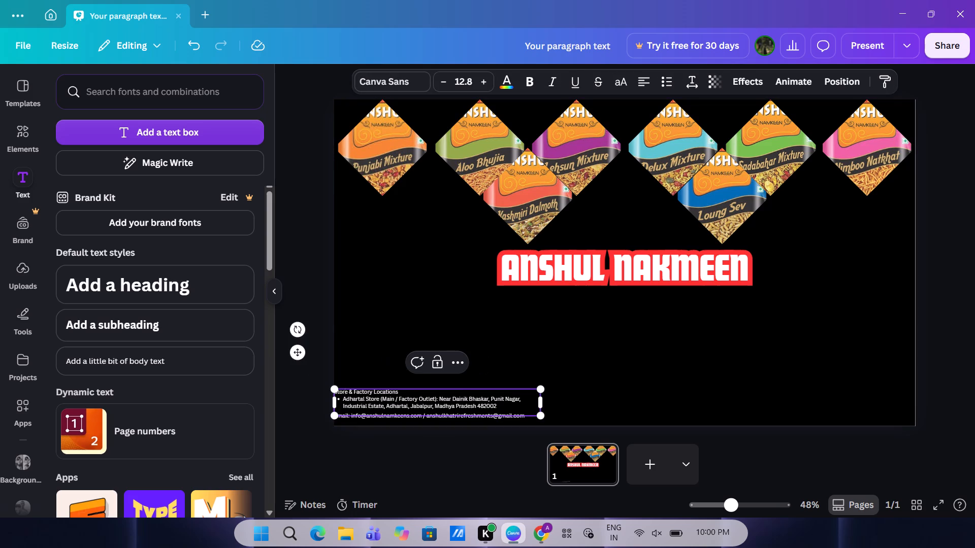
{"action": "left_click", "coordinate": [335, 393]}
{"action": "left_click_drag", "start_coordinate": [333, 403], "coordinate": [325, 401]}
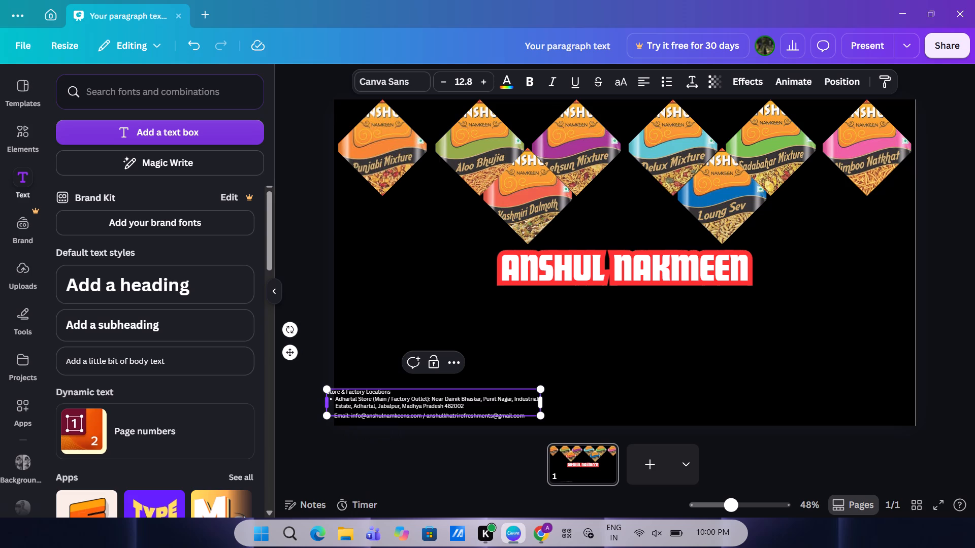
{"action": "left_click_drag", "start_coordinate": [387, 407], "coordinate": [438, 404]}
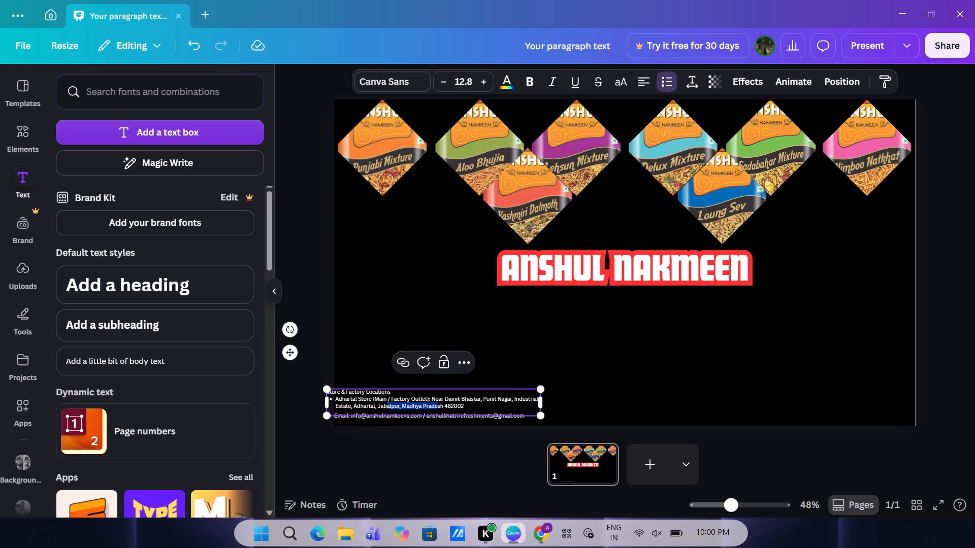
{"action": "left_click_drag", "start_coordinate": [451, 395], "coordinate": [472, 392]}
{"action": "left_click", "coordinate": [507, 363]}
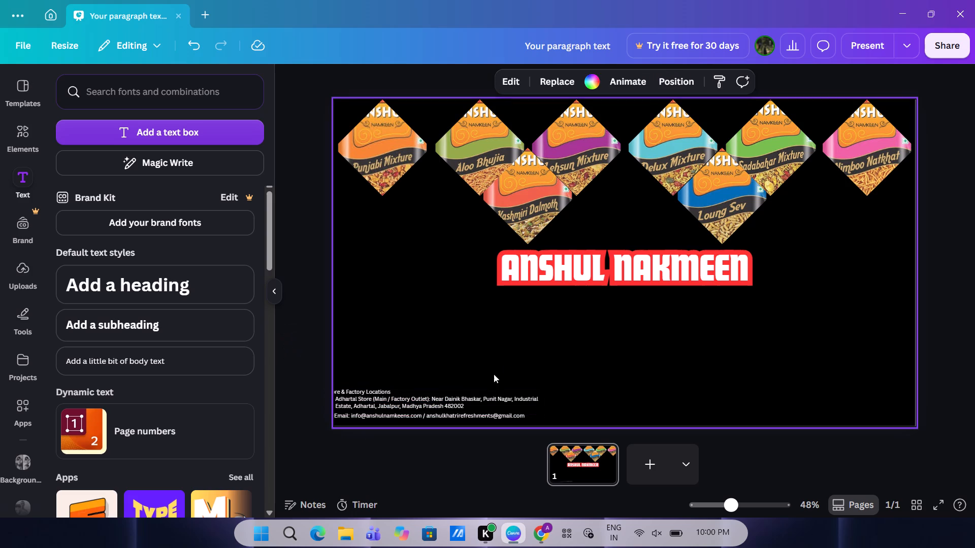
Move the store location text rightward fully inside the page and extend its box slightly leftward.
{"action": "left_click_drag", "start_coordinate": [465, 390], "coordinate": [515, 388]}
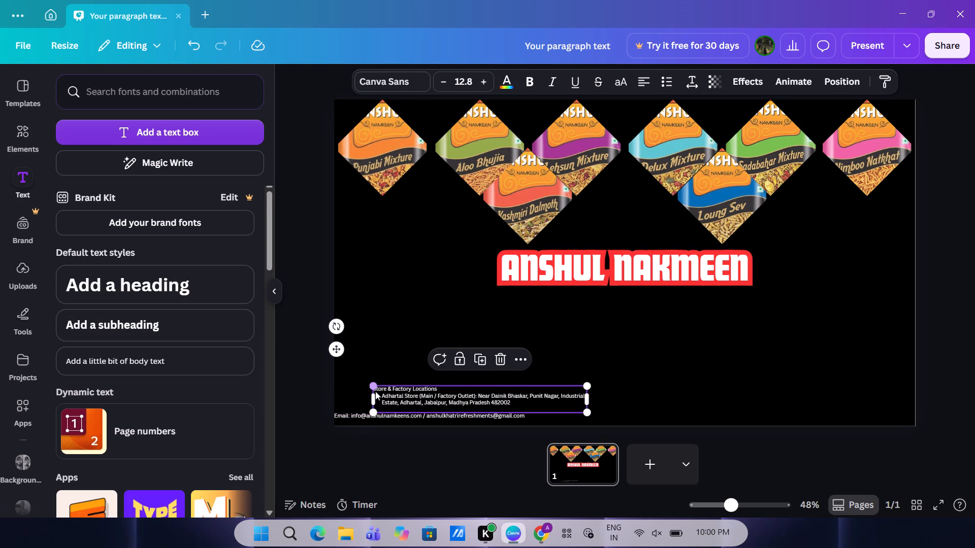
{"action": "left_click", "coordinate": [378, 390]}
{"action": "left_click", "coordinate": [375, 390]}
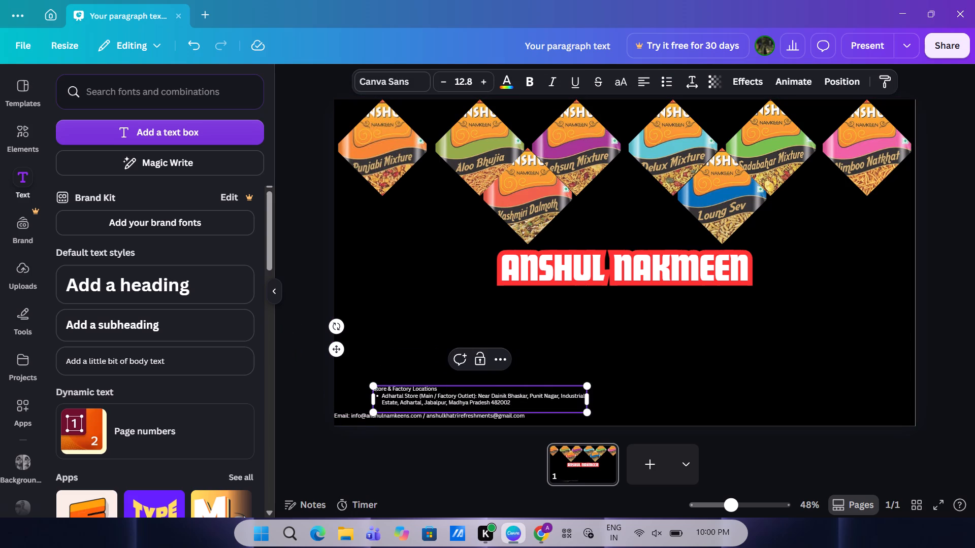
{"action": "left_click_drag", "start_coordinate": [372, 398], "coordinate": [349, 398]}
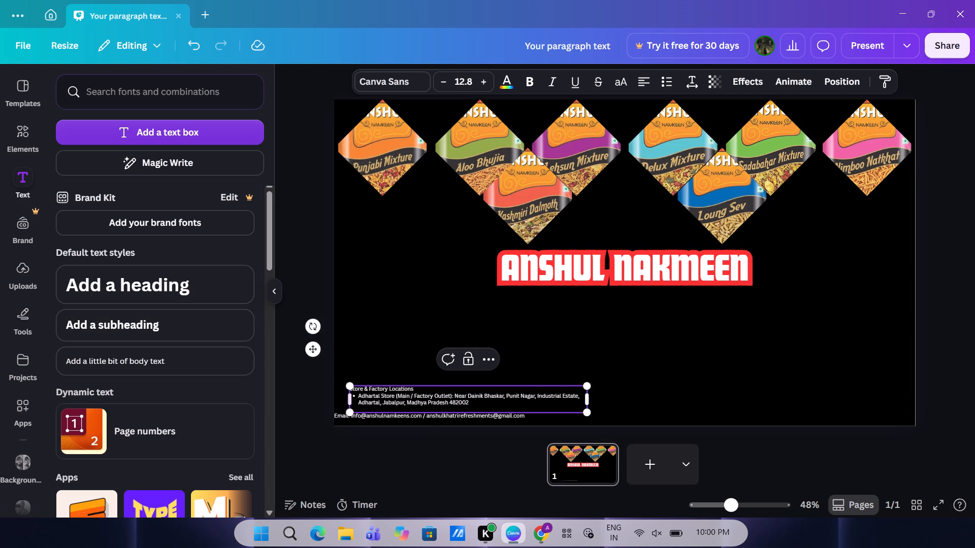
{"action": "left_click", "coordinate": [397, 381]}
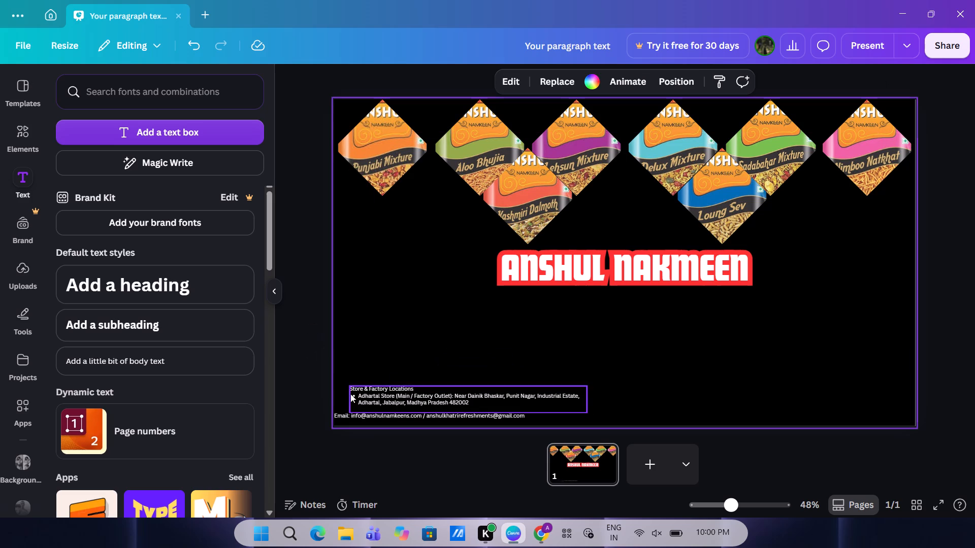
Centre-align the store location text.
{"action": "left_click", "coordinate": [350, 388]}
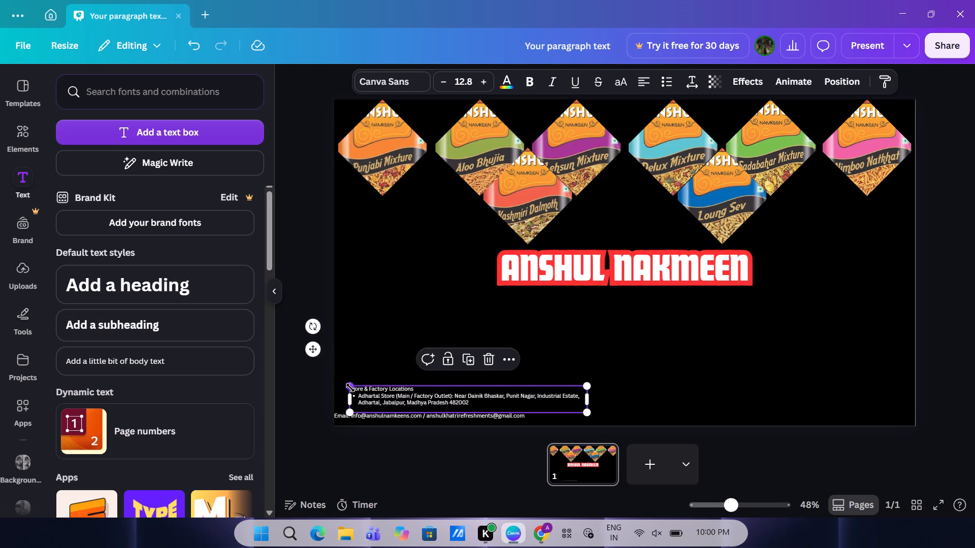
{"action": "left_click", "coordinate": [350, 388]}
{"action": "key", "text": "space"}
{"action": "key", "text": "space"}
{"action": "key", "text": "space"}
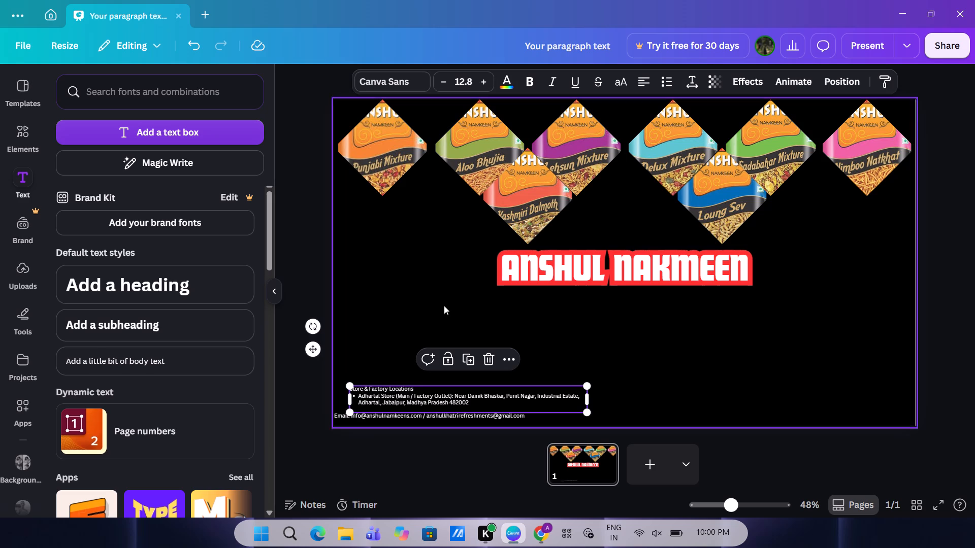
{"action": "left_click", "coordinate": [641, 83]}
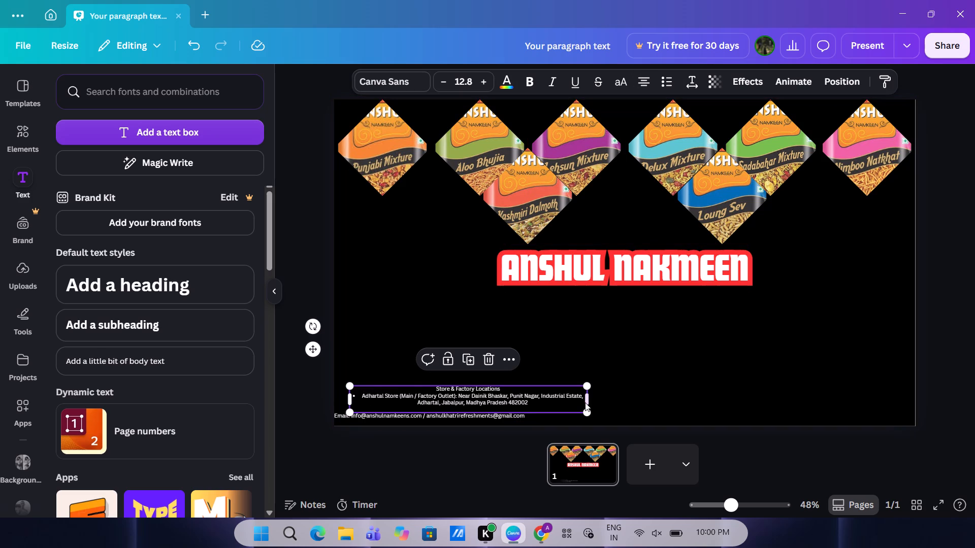
Narrow the store location text box to about 633 wide and place it at the page's left edge, above the email text.
{"action": "left_click_drag", "start_coordinate": [590, 399], "coordinate": [544, 398]}
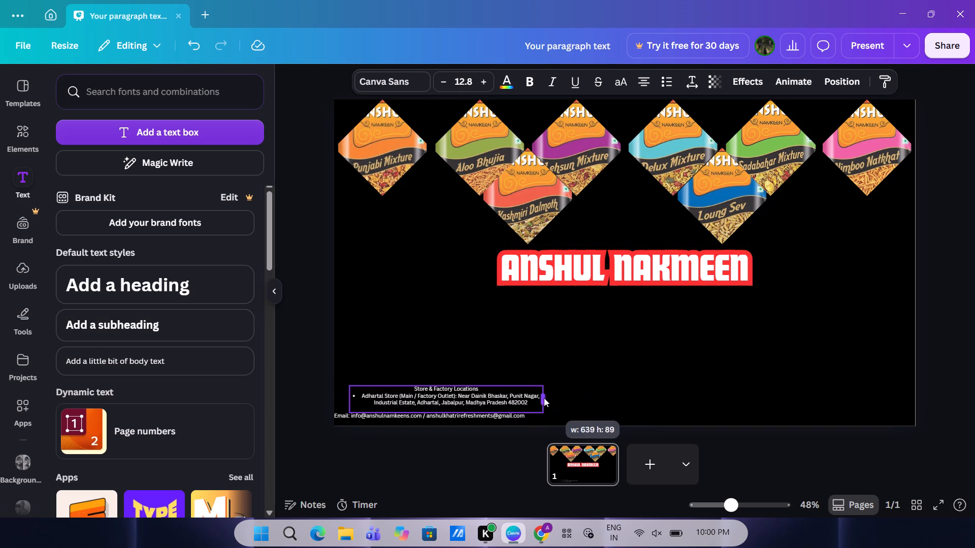
{"action": "left_click_drag", "start_coordinate": [544, 398], "coordinate": [544, 389]}
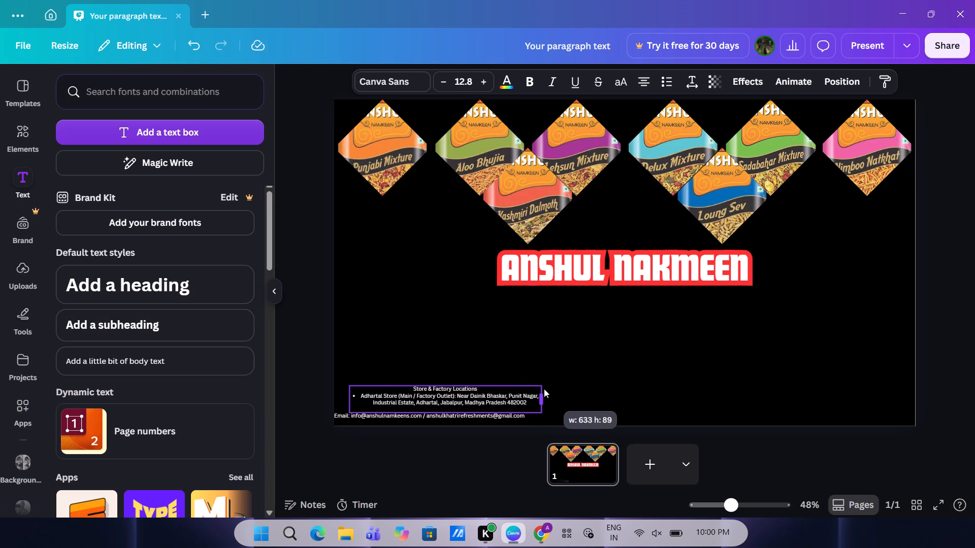
{"action": "left_click_drag", "start_coordinate": [544, 389], "coordinate": [544, 389]}
{"action": "left_click_drag", "start_coordinate": [402, 397], "coordinate": [385, 399]}
Remove the bullet from the Adhartal Store address, keeping the address on its own line beneath the Store & Factory Locations heading.
{"action": "left_click", "coordinate": [337, 394]}
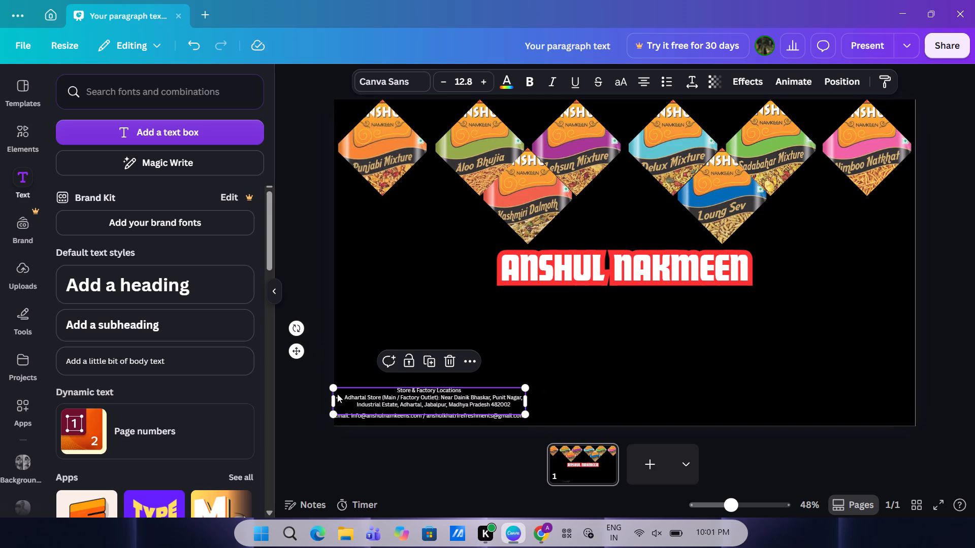
{"action": "left_click", "coordinate": [341, 401]}
{"action": "key", "text": "BackSpace"}
{"action": "key", "text": "BackSpace"}
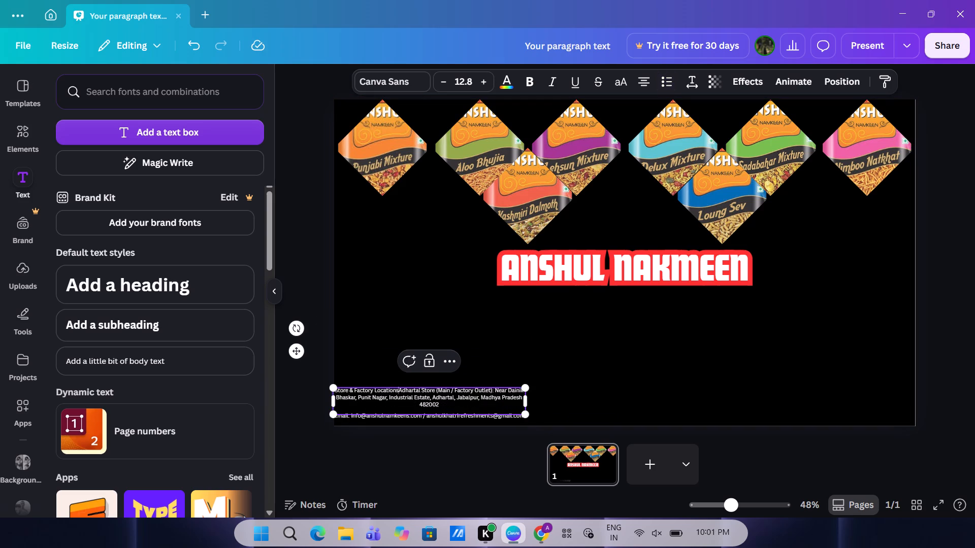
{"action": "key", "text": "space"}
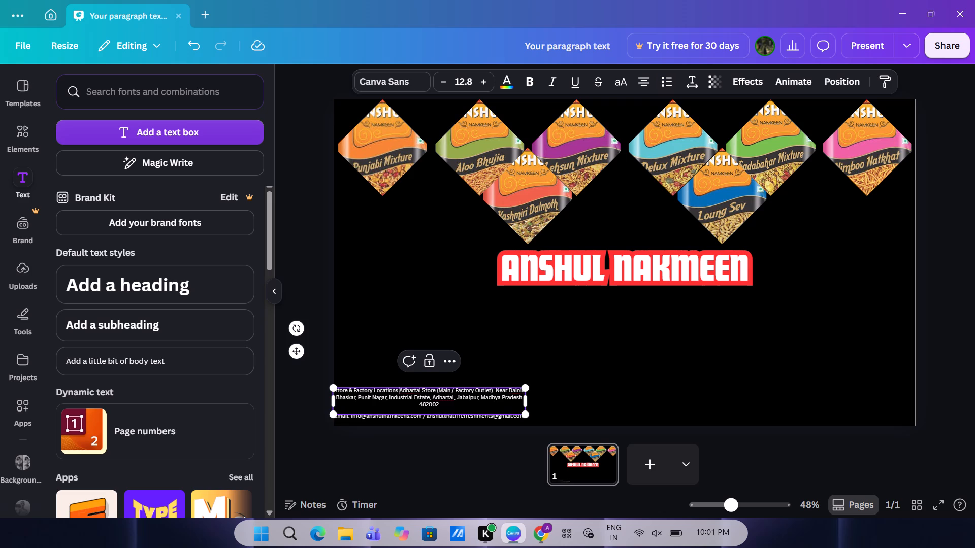
{"action": "key", "text": "shift+Return"}
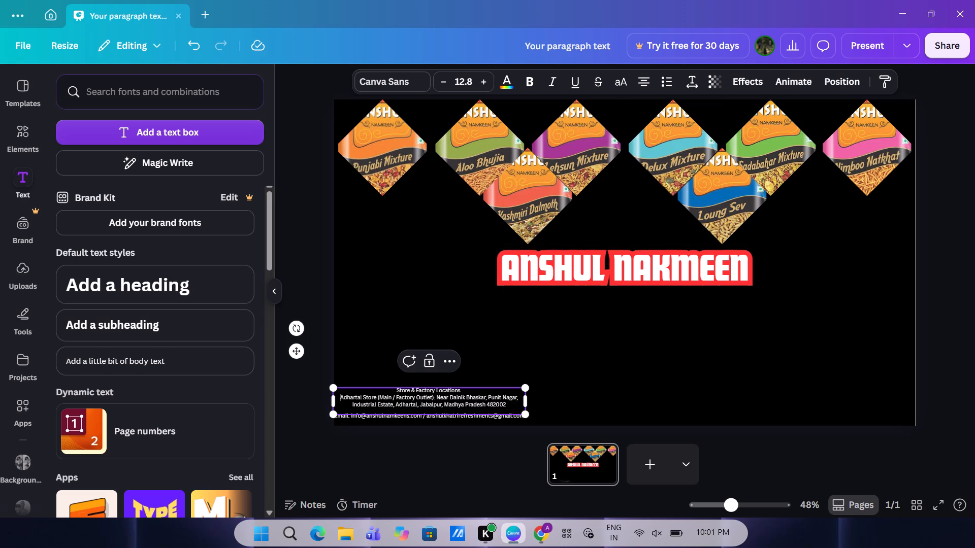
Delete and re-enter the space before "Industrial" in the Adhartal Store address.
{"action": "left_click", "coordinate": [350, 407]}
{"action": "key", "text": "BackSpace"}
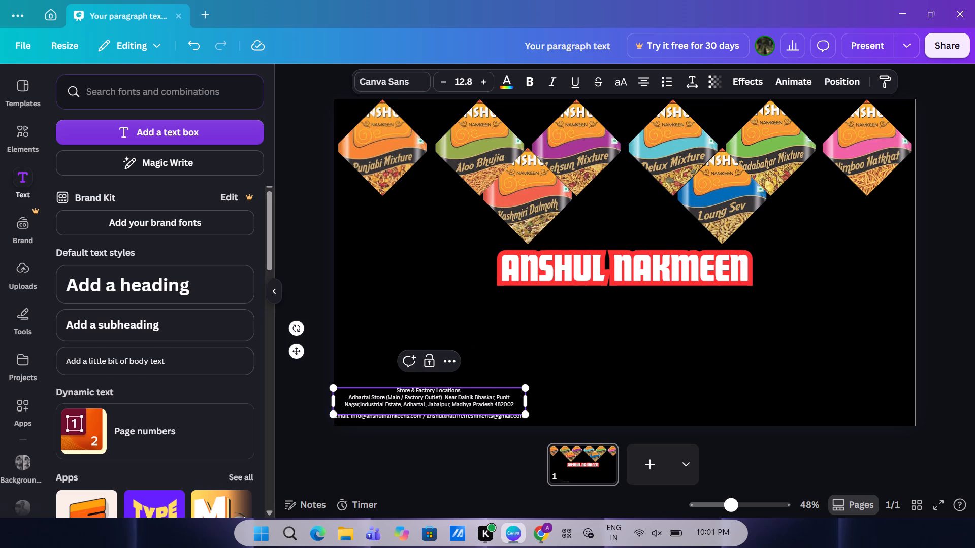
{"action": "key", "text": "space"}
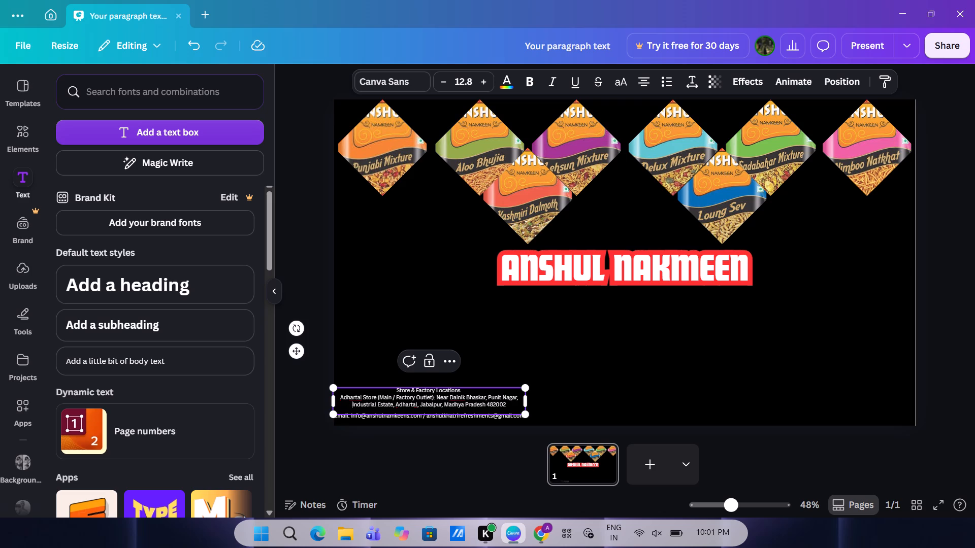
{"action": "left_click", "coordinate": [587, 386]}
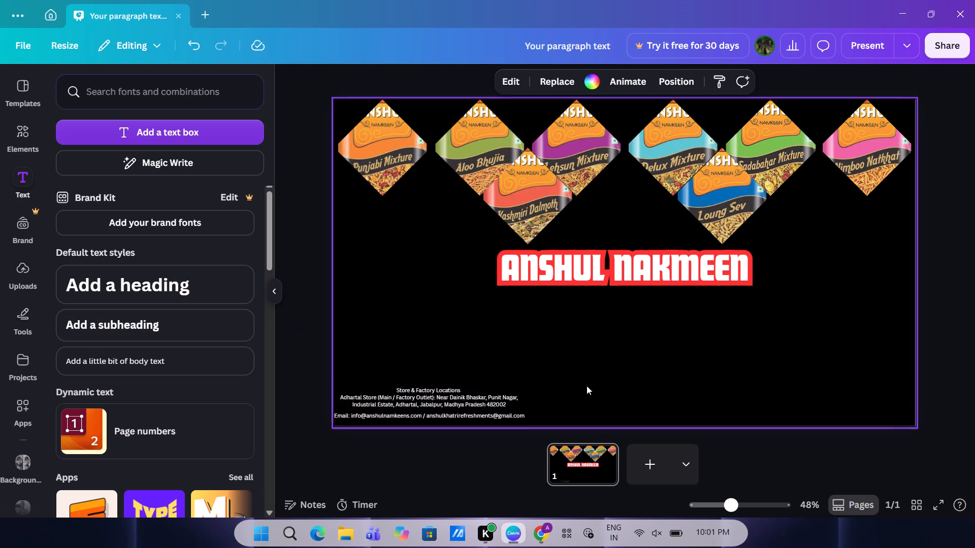
Move the store location text slightly down, closer to the email text.
{"action": "left_click", "coordinate": [463, 401]}
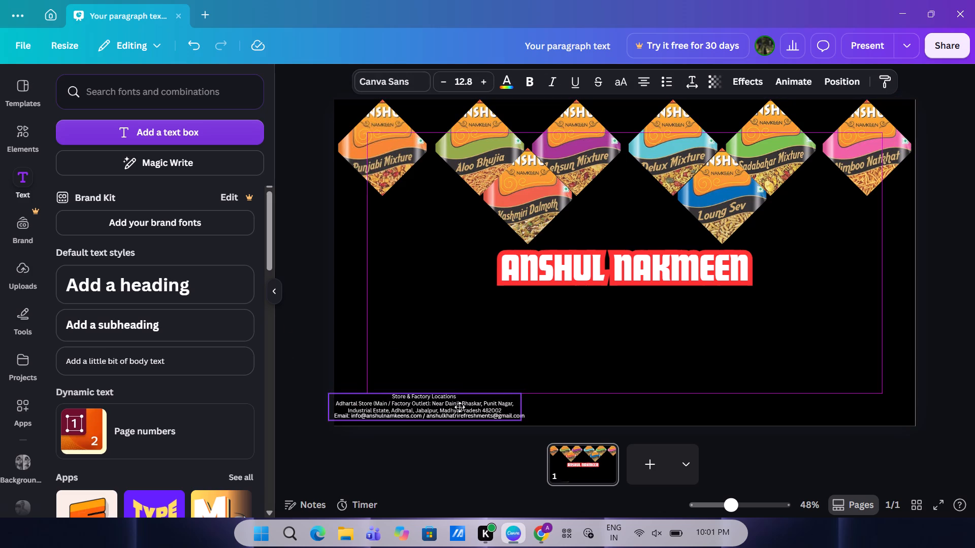
{"action": "left_click", "coordinate": [603, 387]}
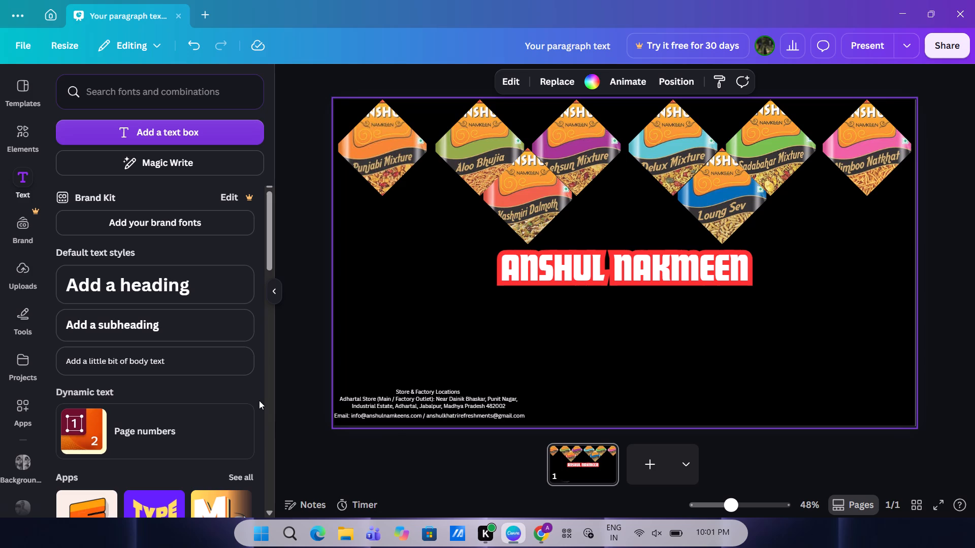
{"action": "left_click", "coordinate": [619, 257]}
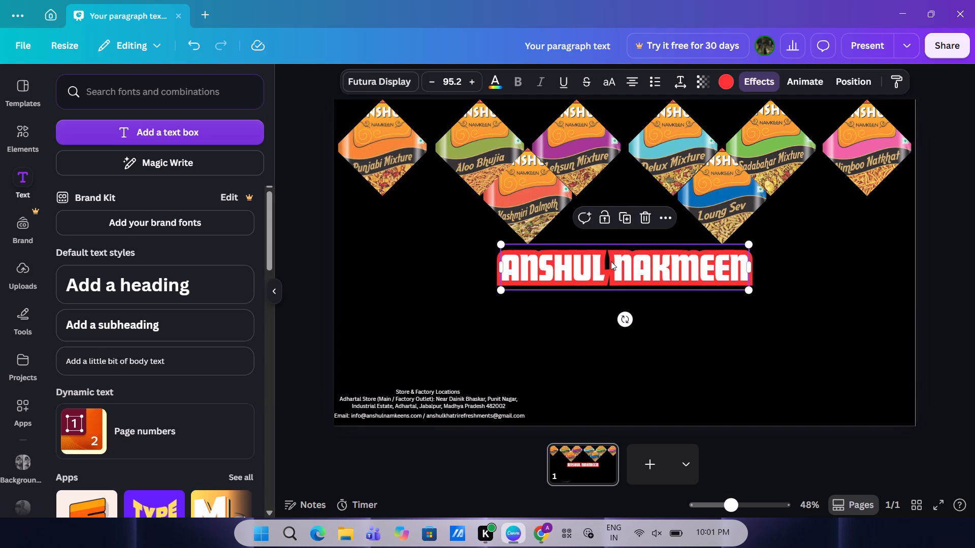
{"action": "left_click", "coordinate": [611, 261]}
{"action": "left_click", "coordinate": [604, 266]}
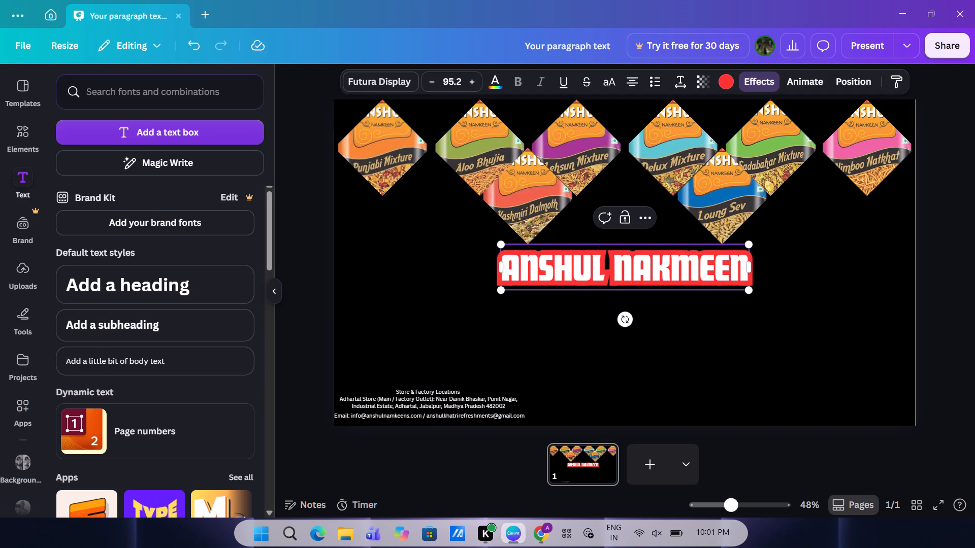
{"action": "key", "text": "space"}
{"action": "left_click_drag", "start_coordinate": [563, 304], "coordinate": [589, 279]}
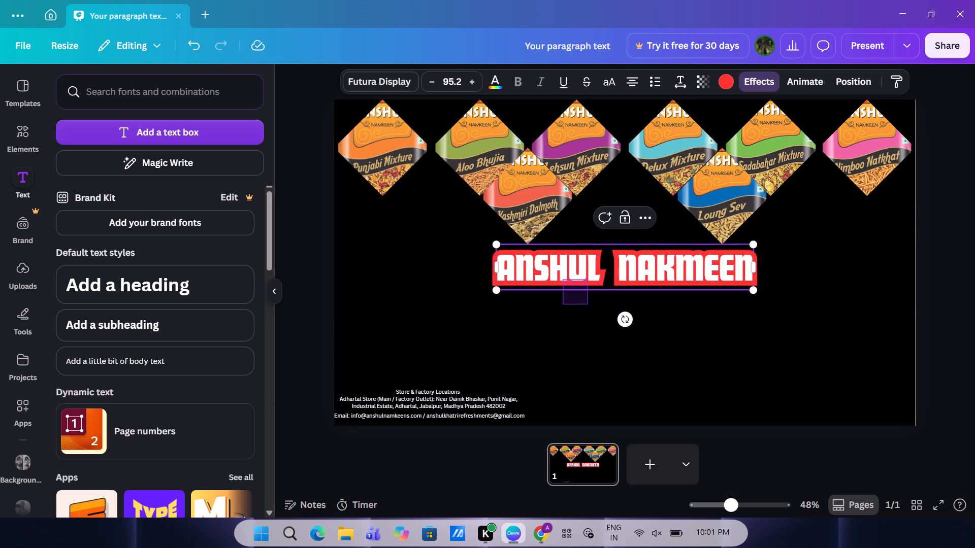
{"action": "left_click_drag", "start_coordinate": [589, 279], "coordinate": [595, 275]}
{"action": "left_click", "coordinate": [595, 275]}
{"action": "left_click", "coordinate": [581, 356]}
{"action": "left_click", "coordinate": [612, 267]}
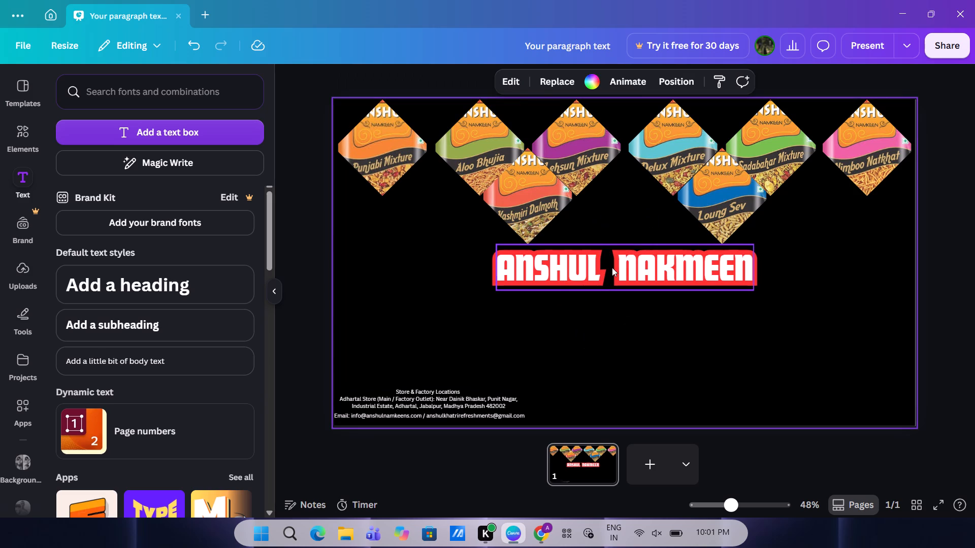
{"action": "left_click", "coordinate": [620, 268]}
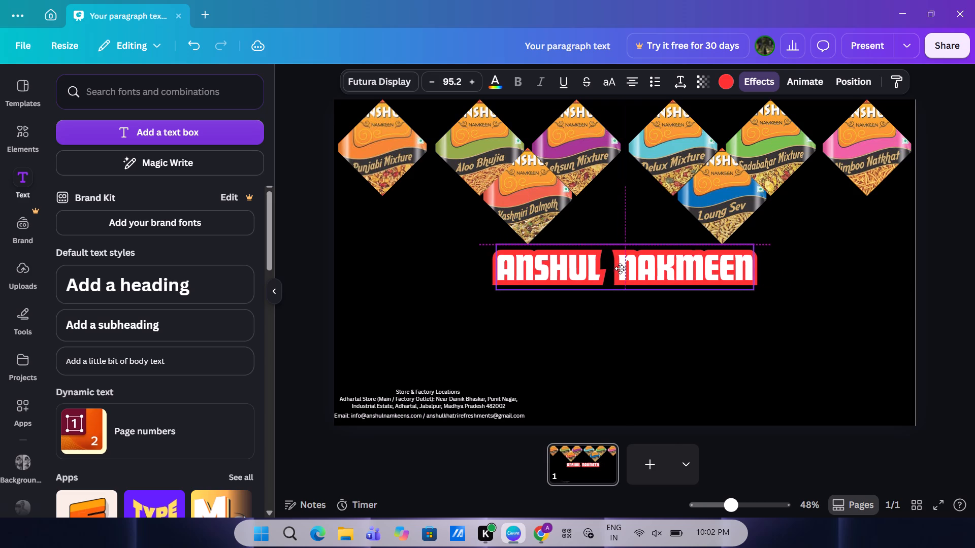
{"action": "left_click", "coordinate": [567, 324]}
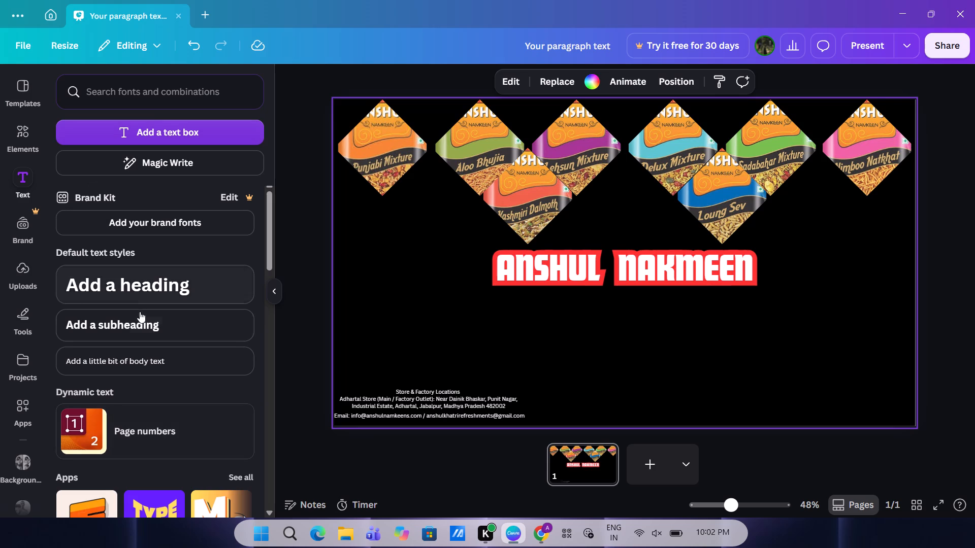
{"action": "left_click", "coordinate": [155, 325]}
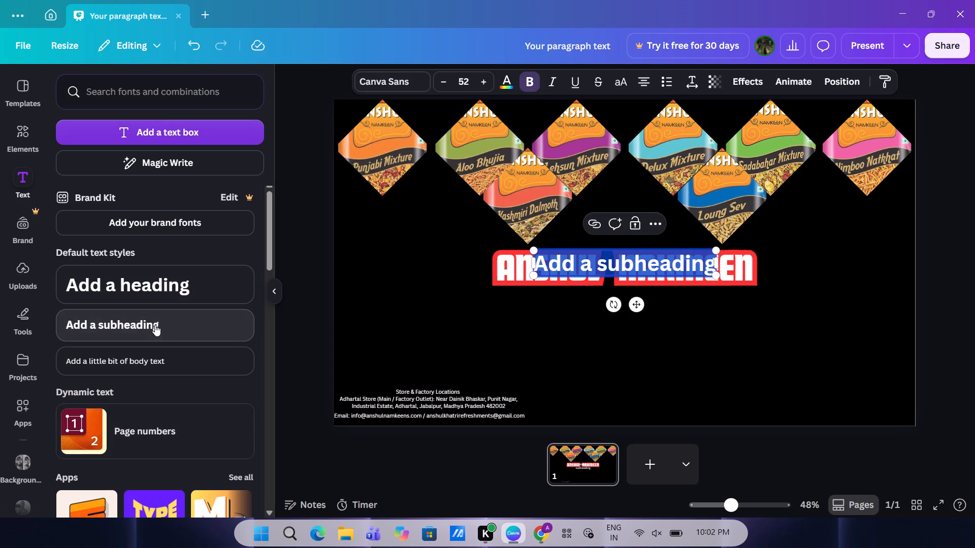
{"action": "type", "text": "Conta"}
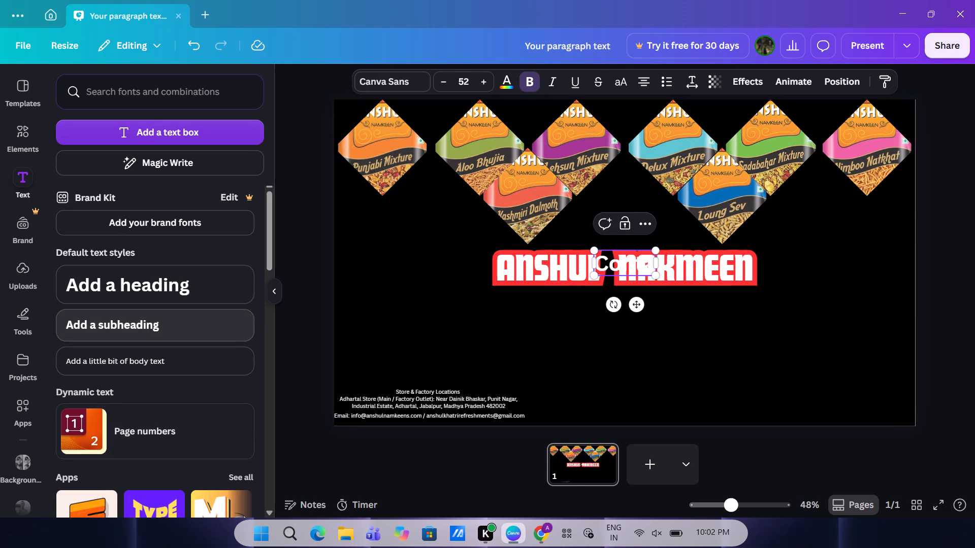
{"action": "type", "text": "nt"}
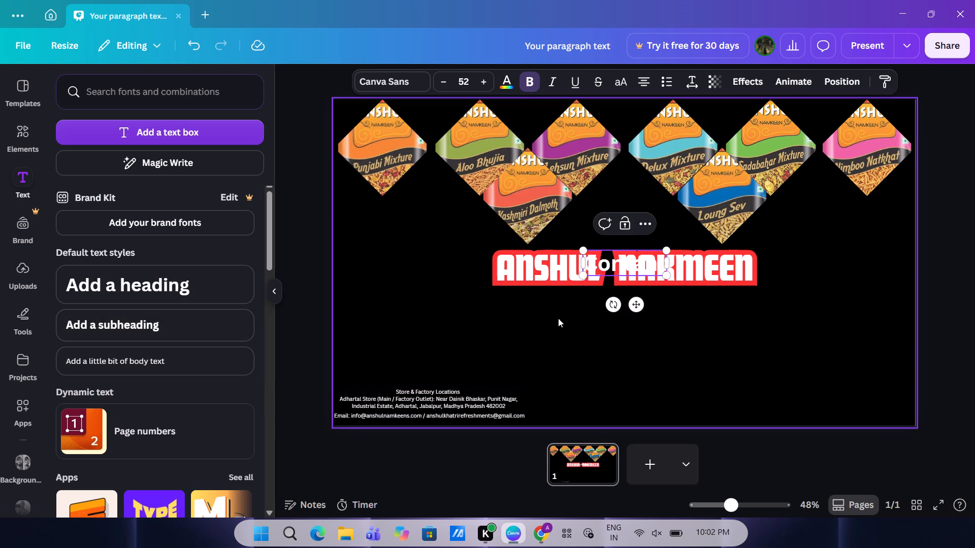
{"action": "left_click_drag", "start_coordinate": [629, 296], "coordinate": [635, 301]}
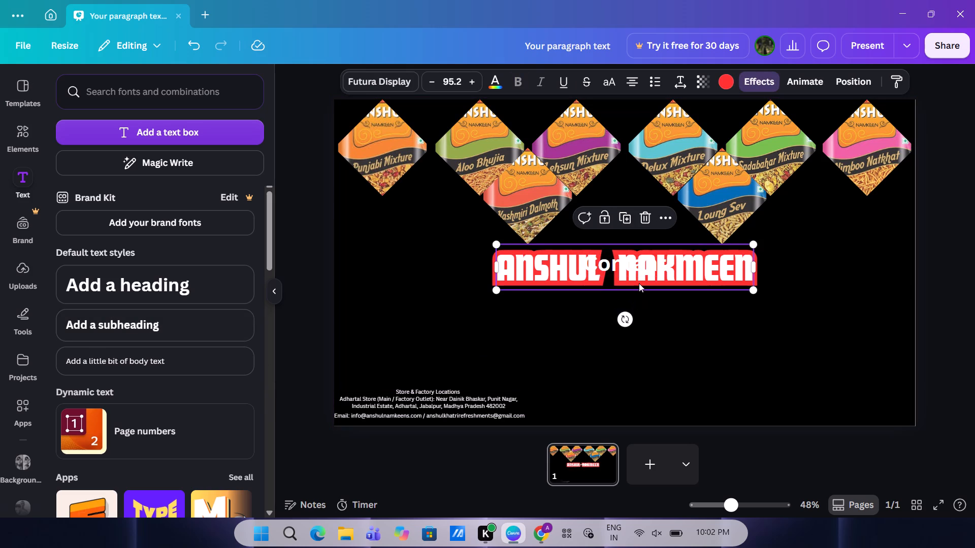
{"action": "left_click_drag", "start_coordinate": [639, 266], "coordinate": [646, 320]}
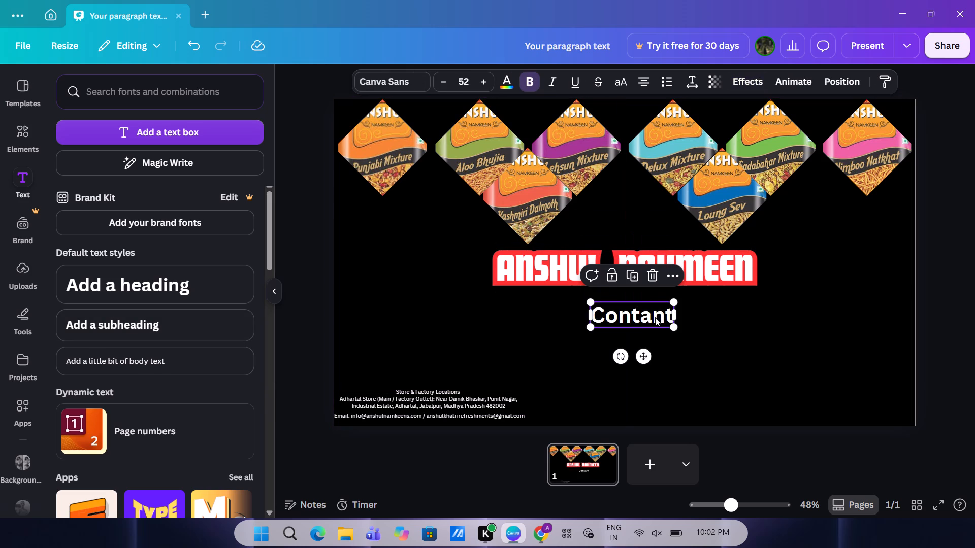
Correct the subheading's wording to "Contact".
{"action": "left_click", "coordinate": [655, 317]}
{"action": "left_click", "coordinate": [669, 318]}
{"action": "key", "text": "BackSpace"}
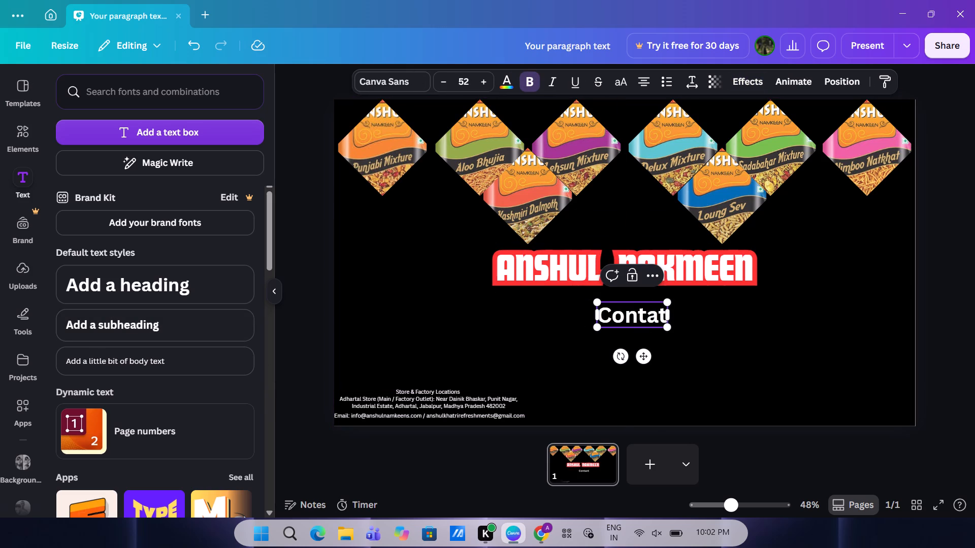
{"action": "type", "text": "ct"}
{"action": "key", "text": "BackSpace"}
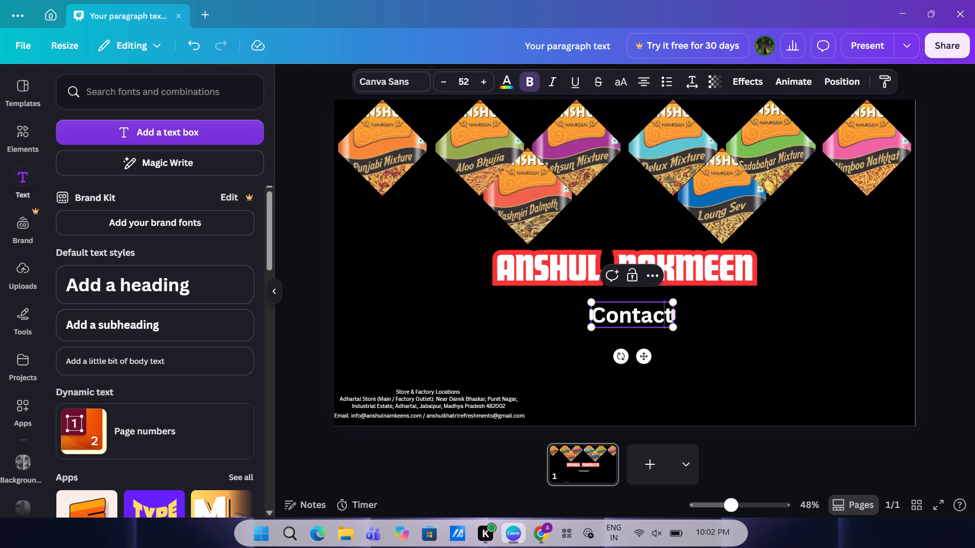
{"action": "left_click", "coordinate": [667, 316]}
{"action": "left_click", "coordinate": [669, 317]}
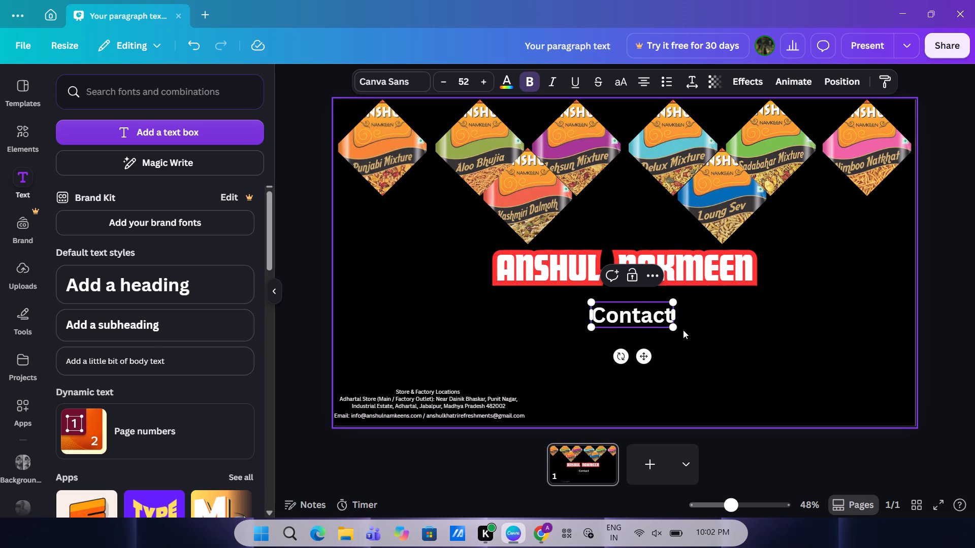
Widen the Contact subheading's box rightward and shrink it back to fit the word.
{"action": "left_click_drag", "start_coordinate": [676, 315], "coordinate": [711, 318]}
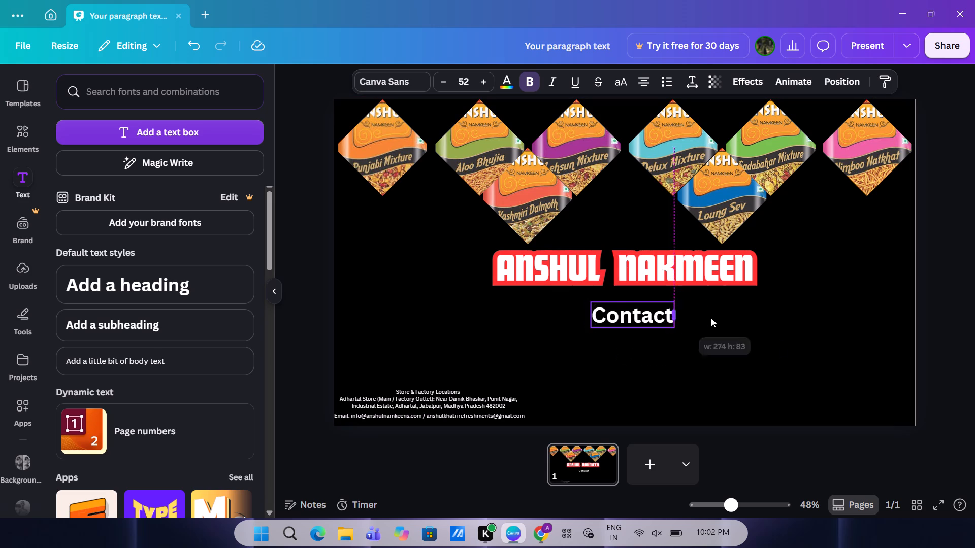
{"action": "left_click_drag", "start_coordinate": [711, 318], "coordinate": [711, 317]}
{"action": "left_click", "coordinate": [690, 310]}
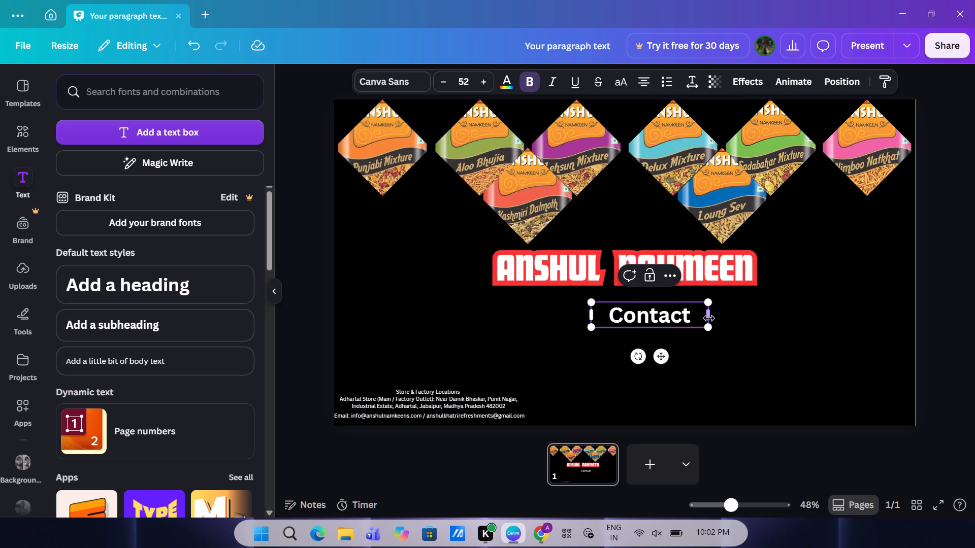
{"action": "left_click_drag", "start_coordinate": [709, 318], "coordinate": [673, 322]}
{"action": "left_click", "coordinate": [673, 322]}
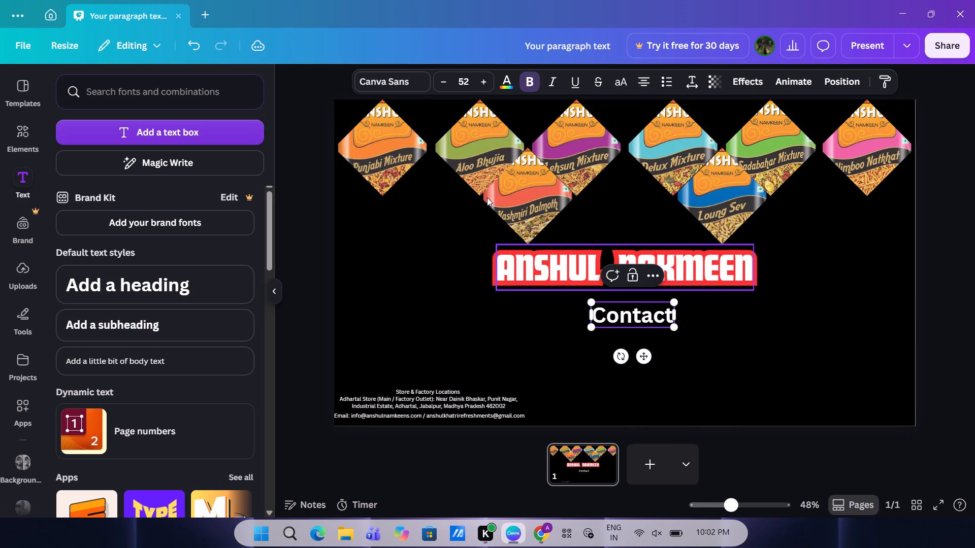
Set the Contact subheading's font to Frasa Display.
{"action": "left_click", "coordinate": [411, 80]}
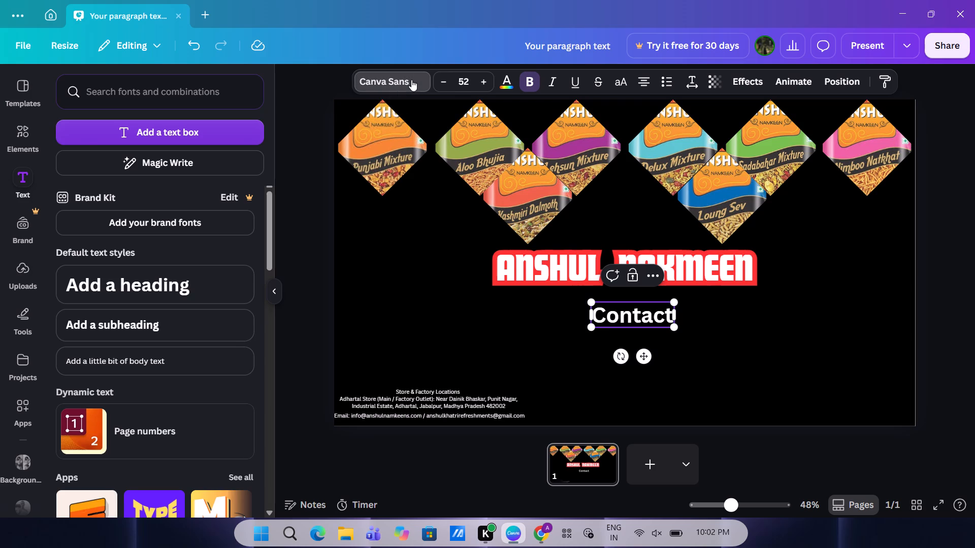
{"action": "left_click", "coordinate": [129, 290]}
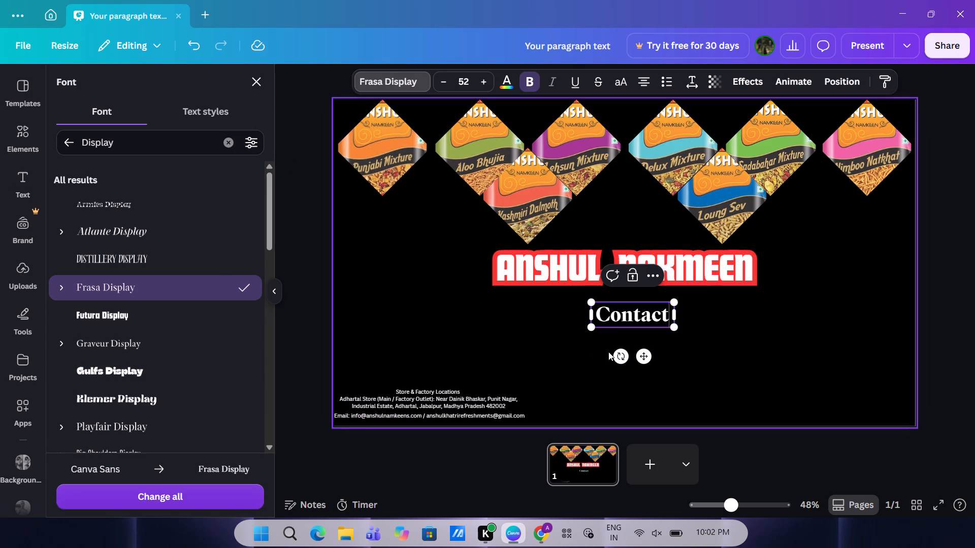
Move the Contact subheading to the page's lower-right area, below and to the right of the title.
{"action": "left_click_drag", "start_coordinate": [645, 360], "coordinate": [856, 348]}
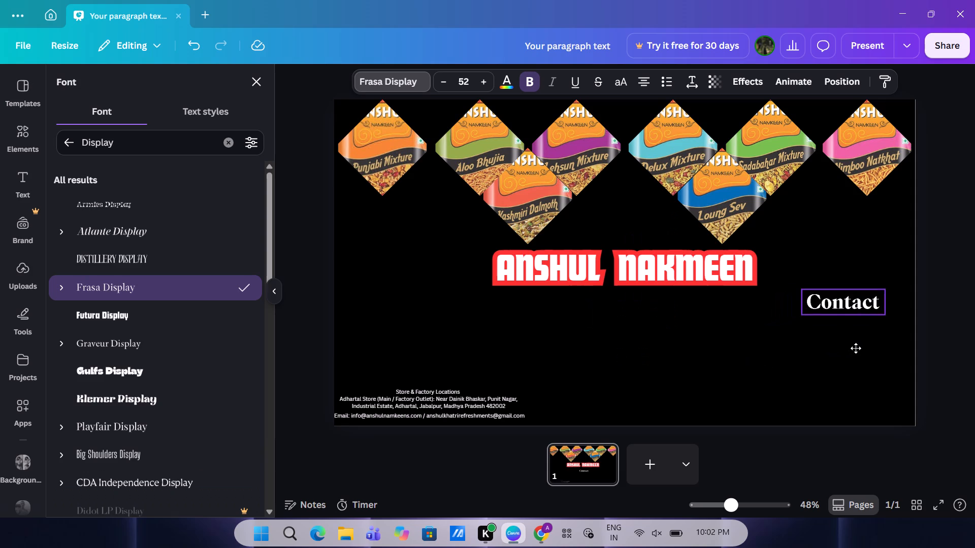
{"action": "left_click_drag", "start_coordinate": [856, 348], "coordinate": [835, 368]}
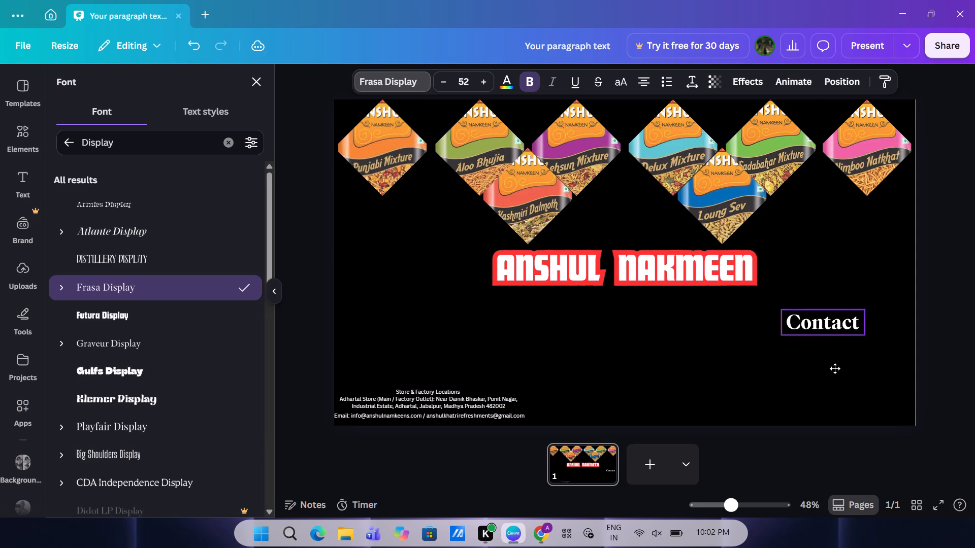
{"action": "left_click_drag", "start_coordinate": [835, 368], "coordinate": [841, 371]}
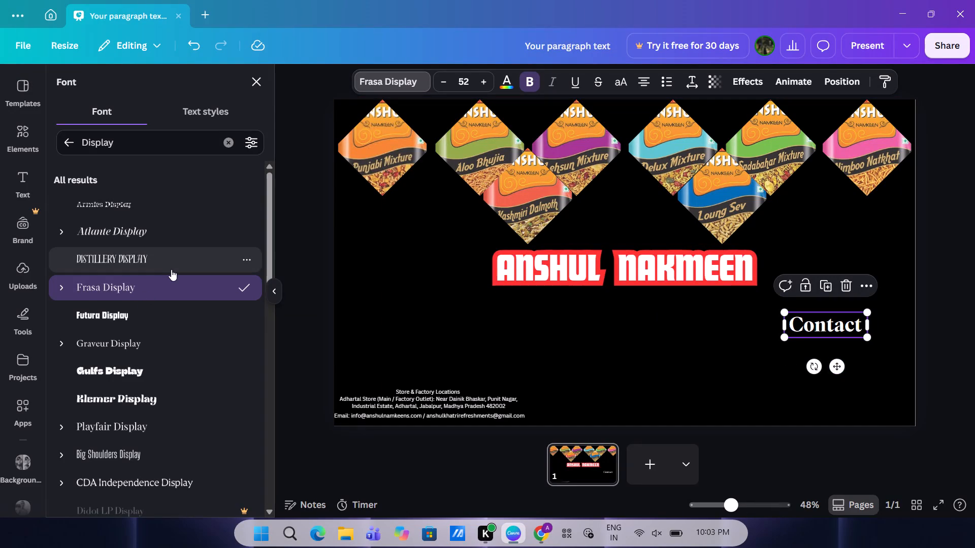
Duplicate the Contact subheading and place the copy directly beneath the original.
{"action": "scroll", "coordinate": [171, 269], "scroll_direction": "up", "scroll_amount": 2}
{"action": "key", "text": "ctrl+c"}
{"action": "key", "text": "ctrl+v"}
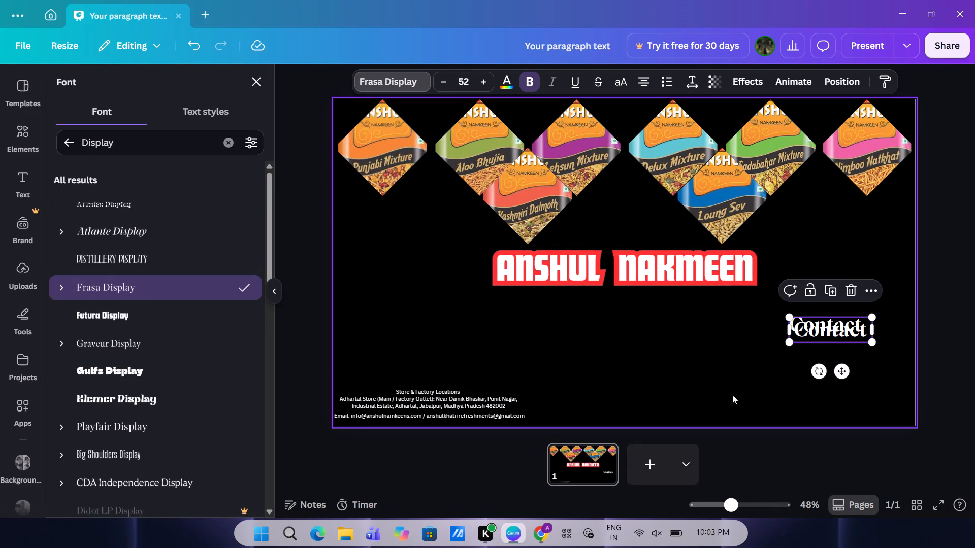
{"action": "left_click_drag", "start_coordinate": [831, 336], "coordinate": [833, 356]}
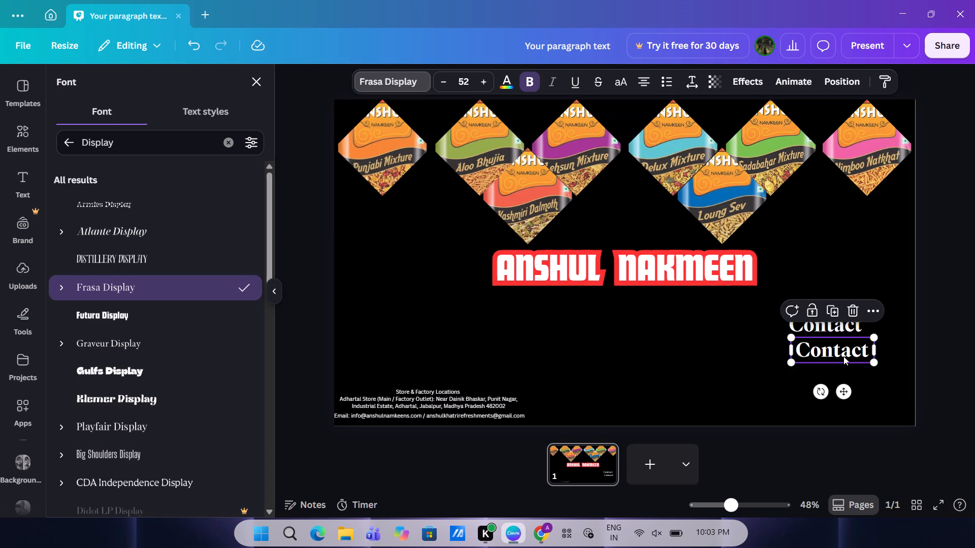
Replace the copied subheading's text with the contact person's full name in capital letters.
{"action": "double_click", "coordinate": [843, 356]}
{"action": "key", "text": "BackSpace"}
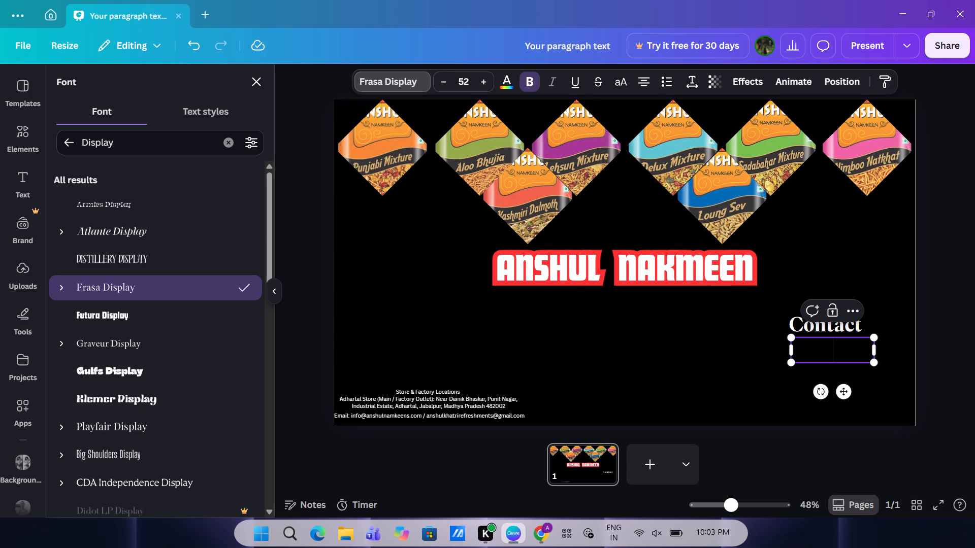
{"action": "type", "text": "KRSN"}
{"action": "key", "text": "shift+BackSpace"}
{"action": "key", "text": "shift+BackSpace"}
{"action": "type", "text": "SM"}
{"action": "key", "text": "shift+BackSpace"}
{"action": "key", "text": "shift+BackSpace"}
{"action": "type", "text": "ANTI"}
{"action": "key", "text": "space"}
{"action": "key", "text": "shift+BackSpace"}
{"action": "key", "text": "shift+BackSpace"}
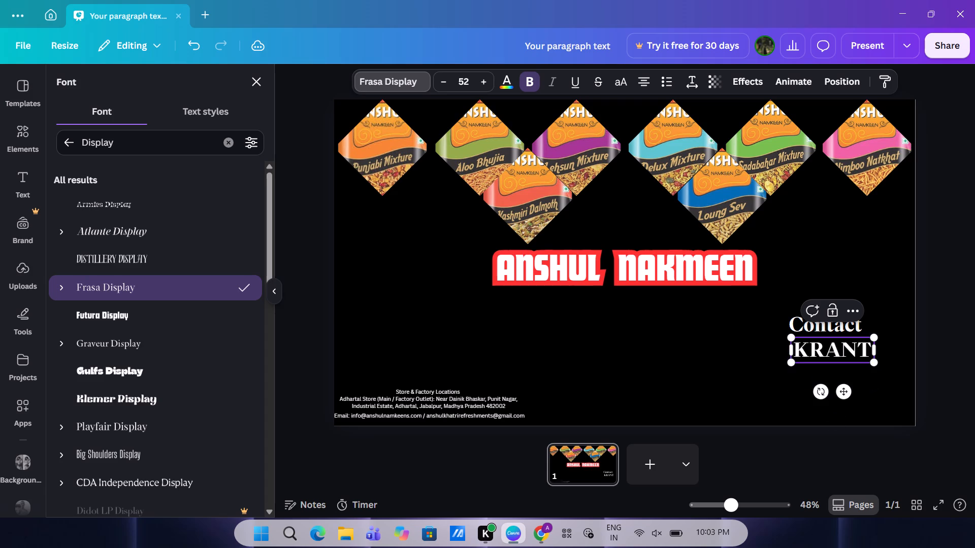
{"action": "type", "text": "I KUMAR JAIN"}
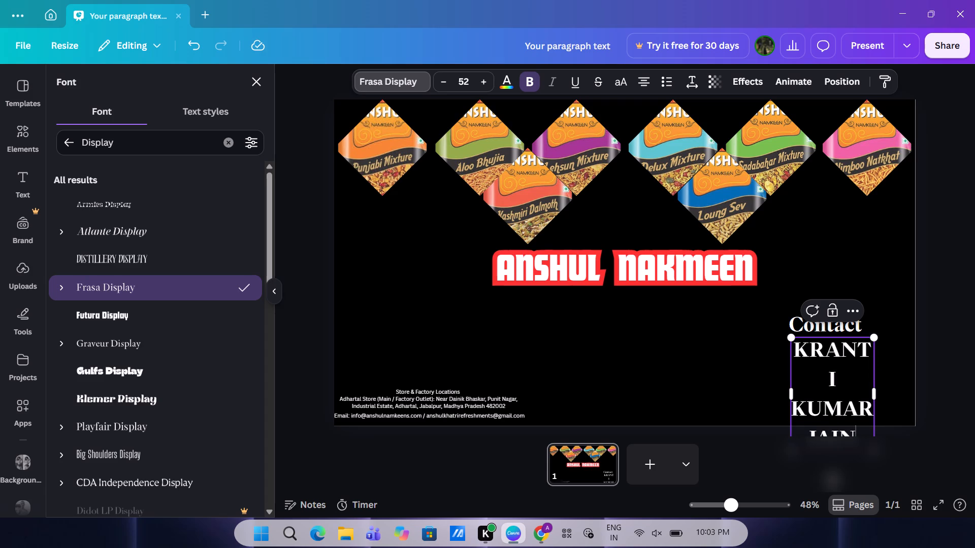
Widen the name's text box leftward until the full name fits on one line.
{"action": "left_click_drag", "start_coordinate": [788, 400], "coordinate": [671, 384]}
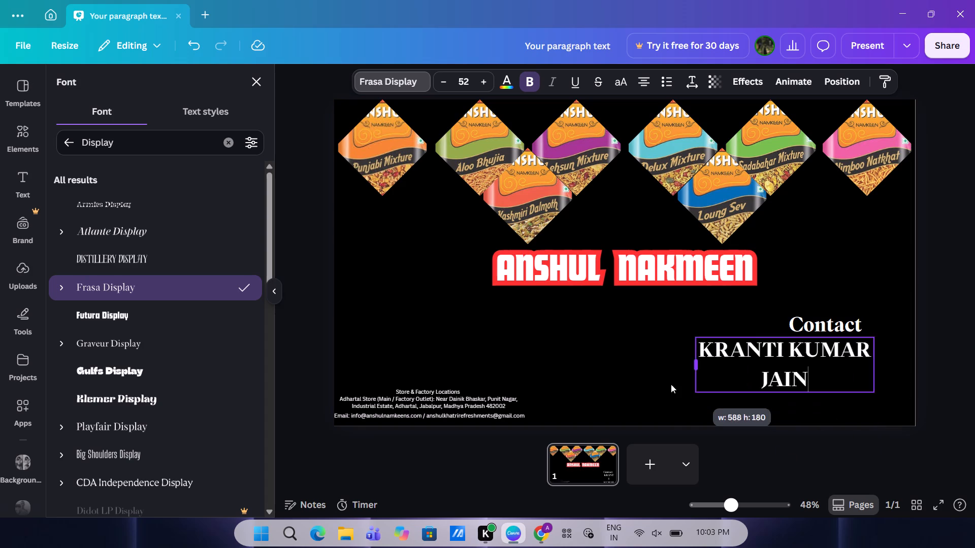
{"action": "left_click_drag", "start_coordinate": [671, 384], "coordinate": [636, 373]}
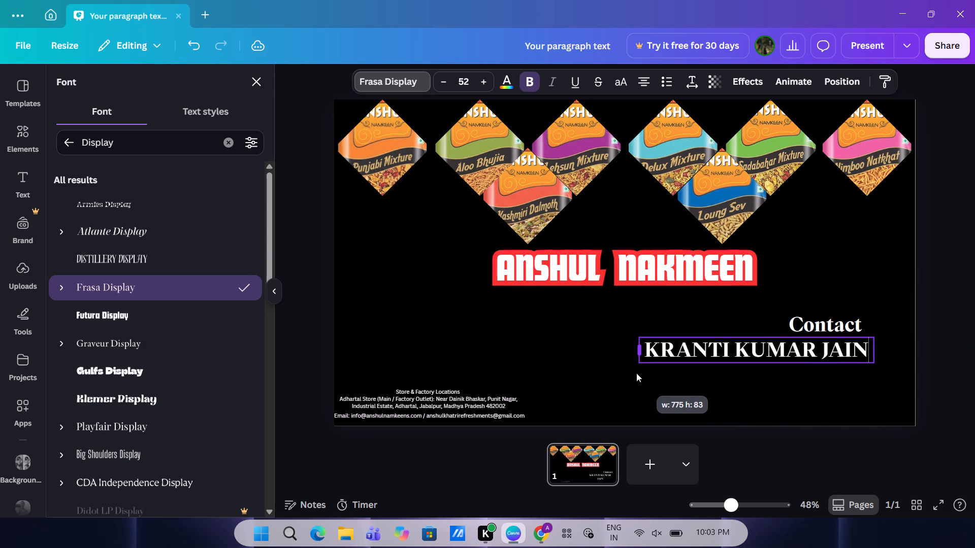
{"action": "left_click_drag", "start_coordinate": [636, 373], "coordinate": [646, 371]}
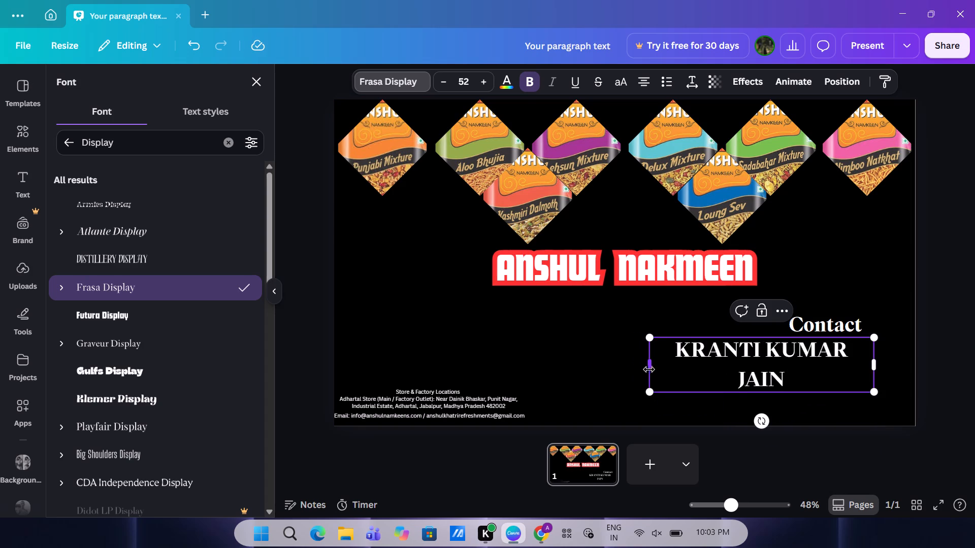
{"action": "left_click", "coordinate": [649, 369]}
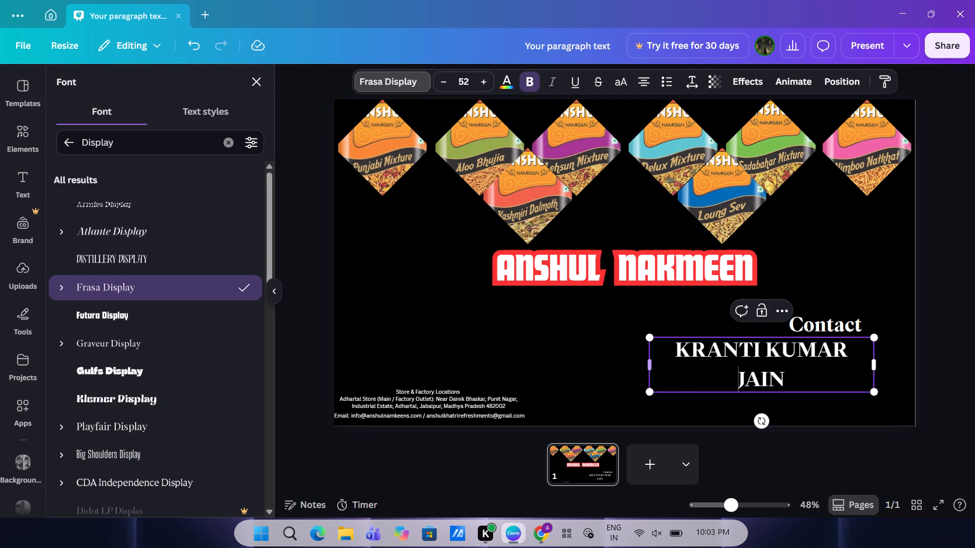
{"action": "left_click", "coordinate": [651, 365]}
{"action": "left_click_drag", "start_coordinate": [644, 366], "coordinate": [639, 366]}
{"action": "left_click_drag", "start_coordinate": [639, 366], "coordinate": [638, 366]}
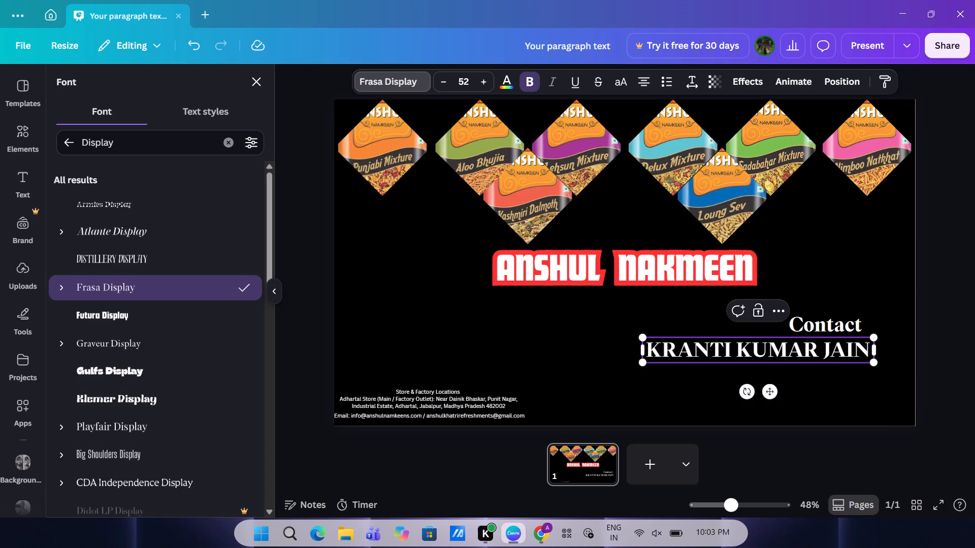
Scale the name text down to size 36.5 and move it near the page's lower-right corner, below Contact.
{"action": "left_click_drag", "start_coordinate": [872, 340], "coordinate": [804, 363]}
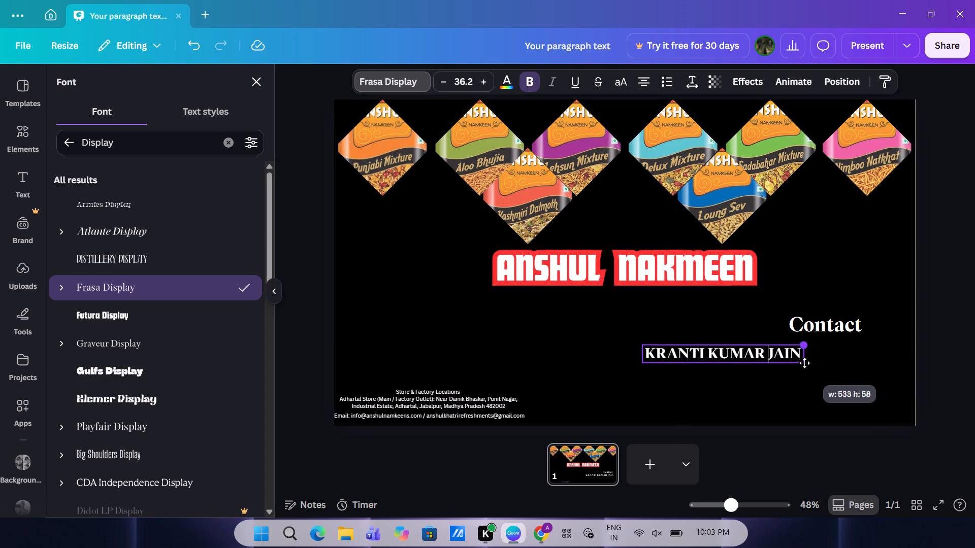
{"action": "left_click_drag", "start_coordinate": [770, 356], "coordinate": [793, 367]}
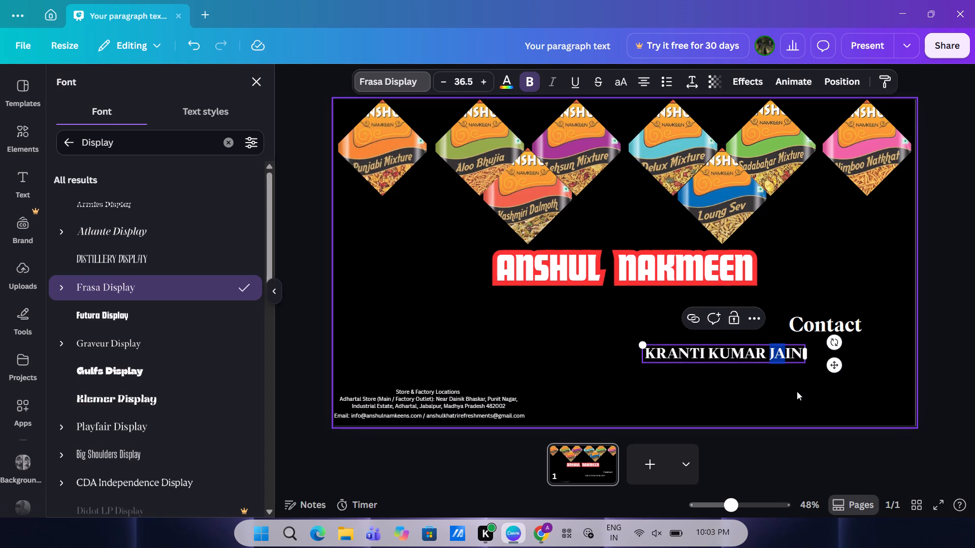
{"action": "left_click", "coordinate": [797, 391]}
{"action": "left_click_drag", "start_coordinate": [742, 352], "coordinate": [833, 387]}
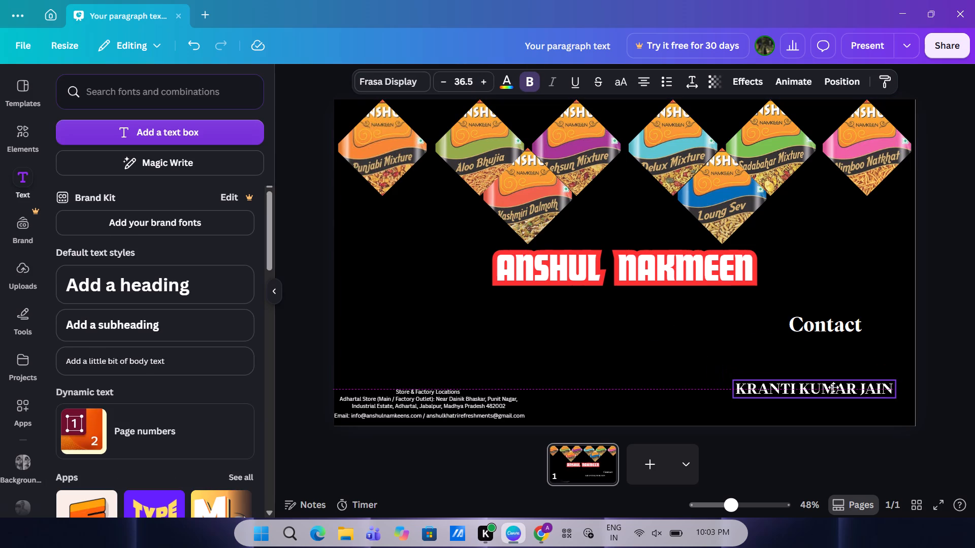
{"action": "left_click_drag", "start_coordinate": [833, 387], "coordinate": [833, 388]}
Move the Contact subheading down closer to the name and add a colon after the word.
{"action": "left_click_drag", "start_coordinate": [845, 320], "coordinate": [839, 345]}
{"action": "left_click", "coordinate": [851, 347]}
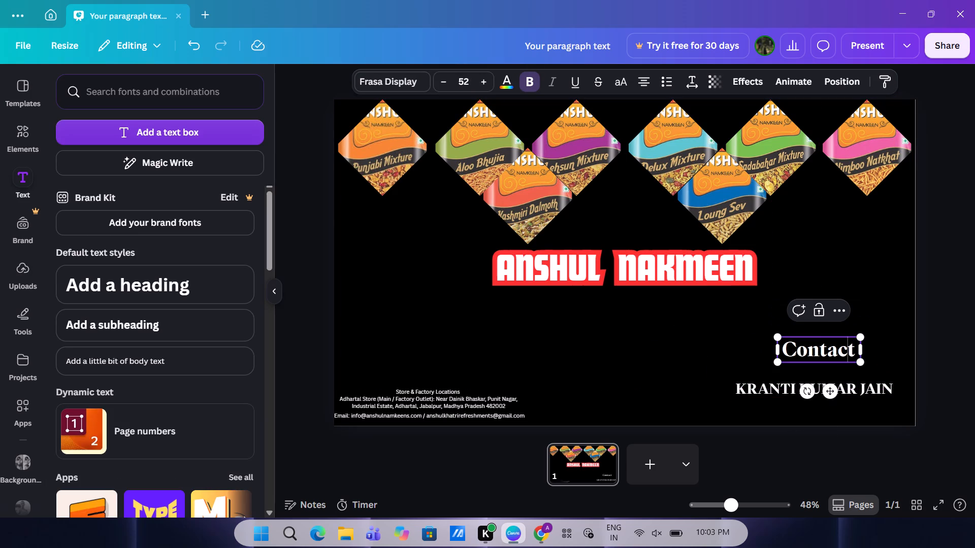
{"action": "left_click", "coordinate": [855, 351]}
{"action": "key", "text": "semicolon"}
{"action": "key", "text": "BackSpace"}
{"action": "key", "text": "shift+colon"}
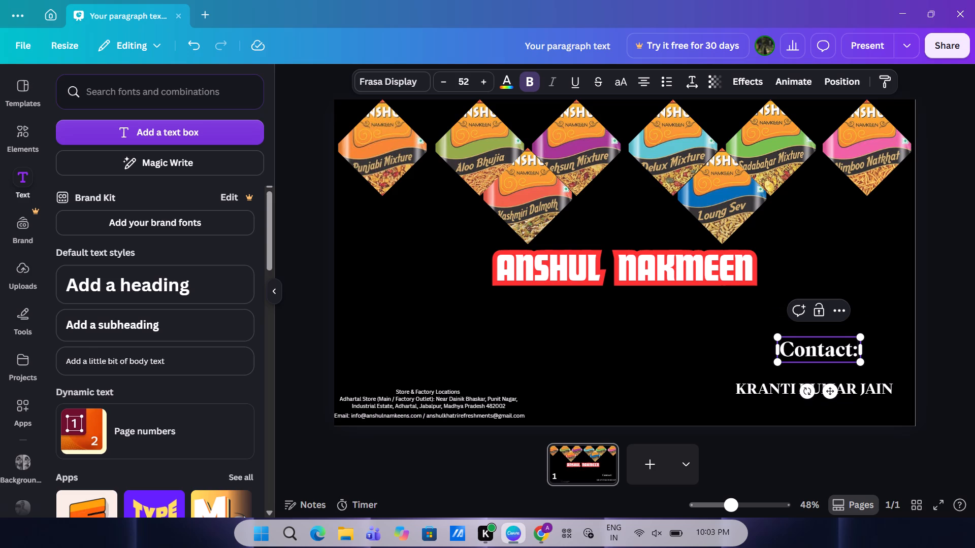
{"action": "left_click", "coordinate": [730, 351]}
Position the Contact: subheading centred just above the contact person's name.
{"action": "left_click", "coordinate": [788, 358]}
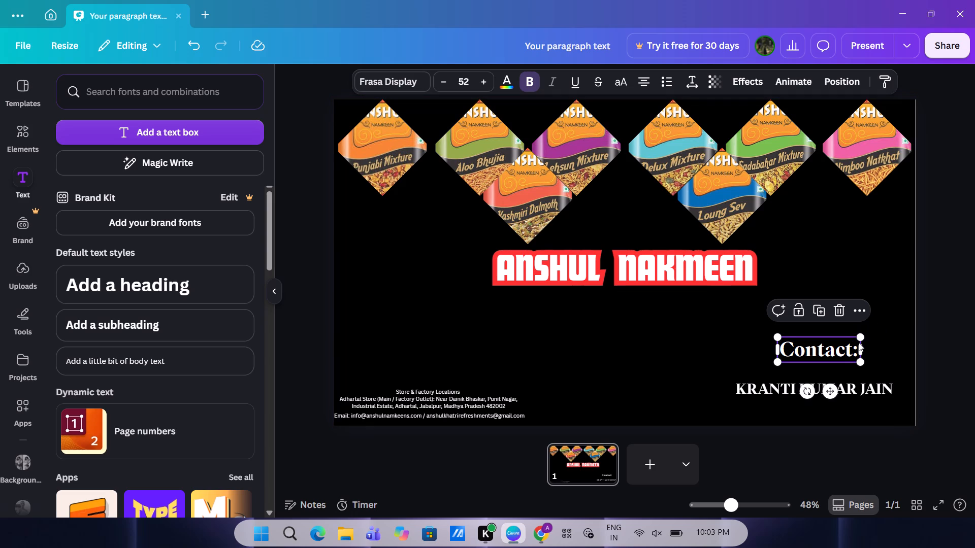
{"action": "left_click_drag", "start_coordinate": [859, 342], "coordinate": [860, 337]}
{"action": "left_click_drag", "start_coordinate": [860, 337], "coordinate": [873, 350]}
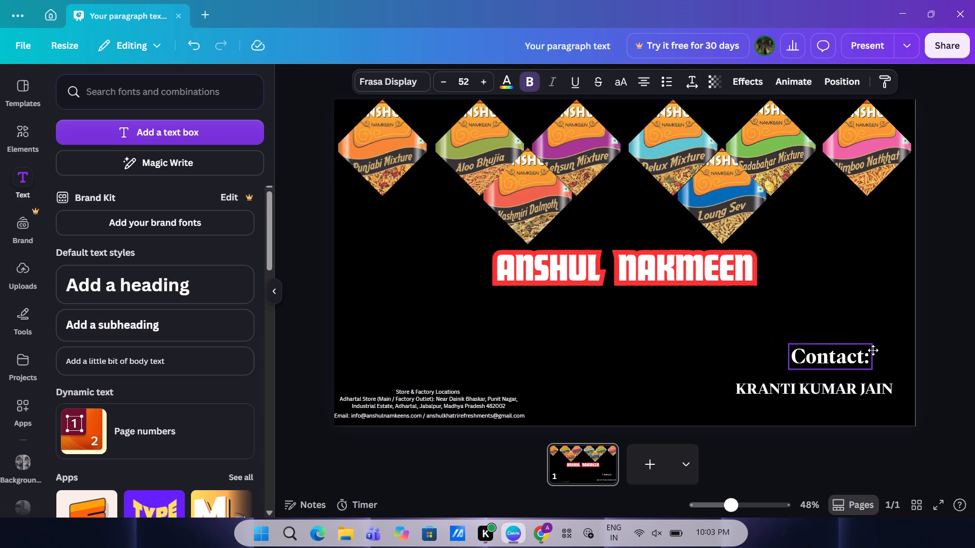
{"action": "left_click_drag", "start_coordinate": [873, 350], "coordinate": [856, 355]}
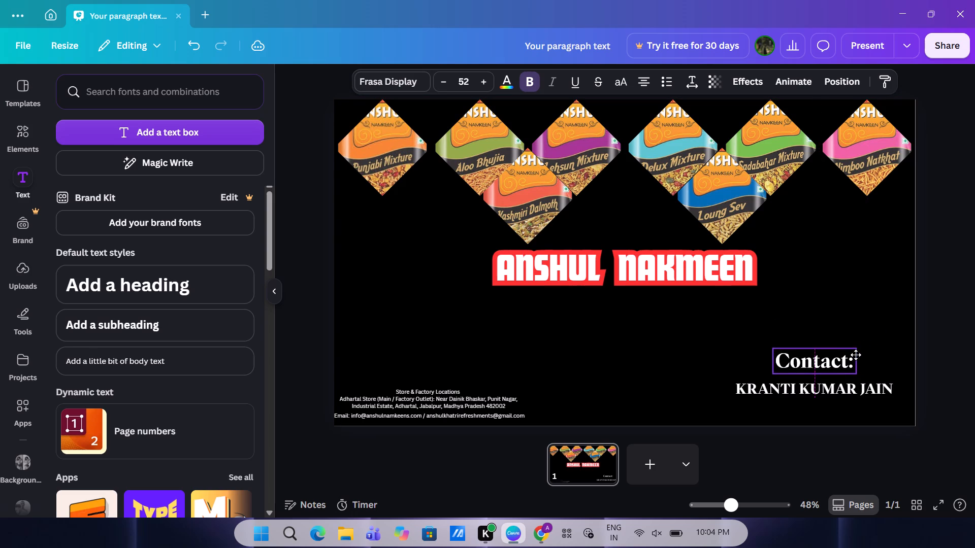
{"action": "left_click_drag", "start_coordinate": [856, 355], "coordinate": [862, 356]}
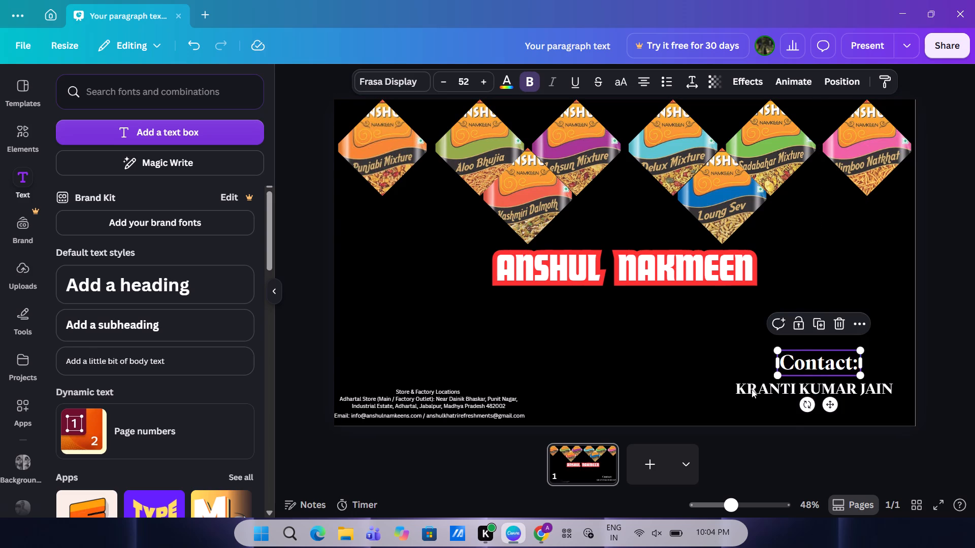
{"action": "left_click", "coordinate": [749, 391]}
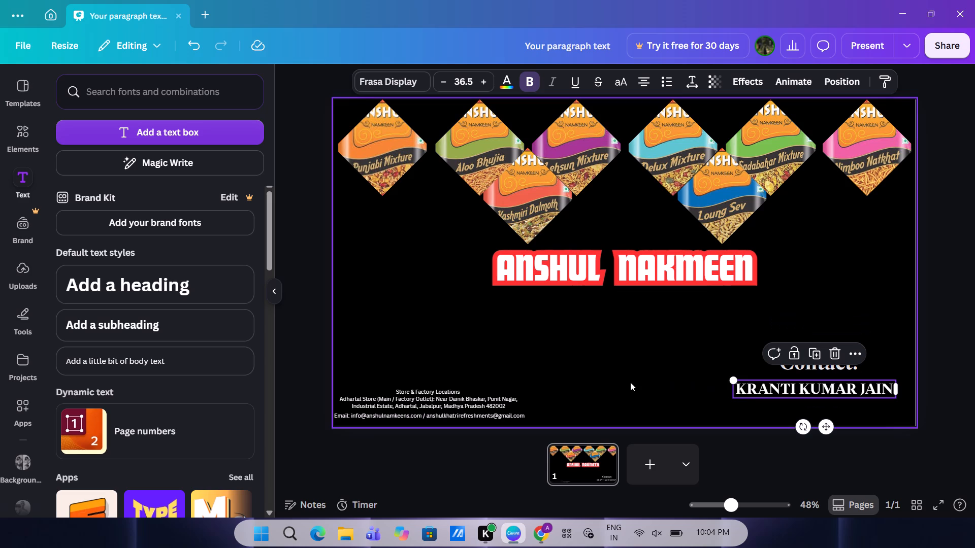
{"action": "left_click", "coordinate": [443, 319]}
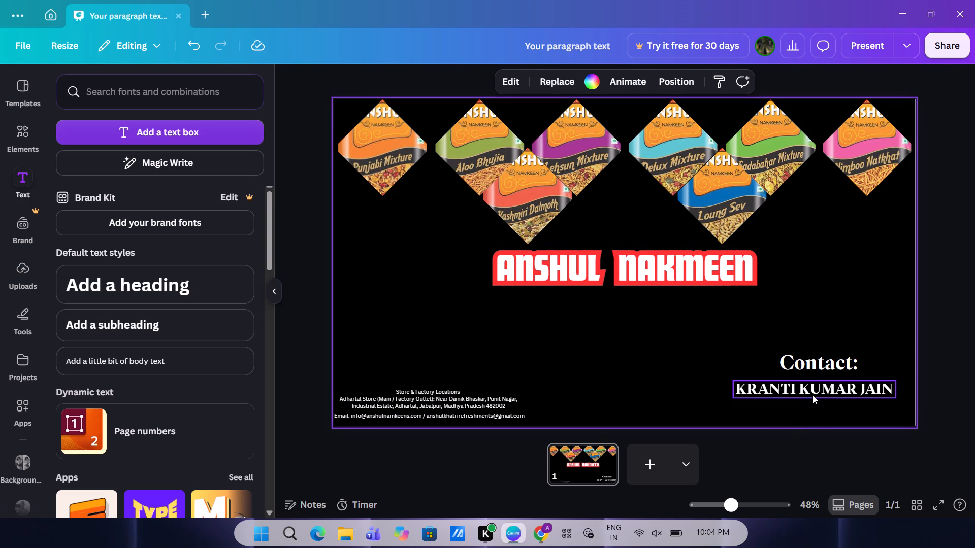
Shift the name and the Contact: subheading further down the page, with the subheading centred just above the name.
{"action": "left_click_drag", "start_coordinate": [812, 395], "coordinate": [801, 408]}
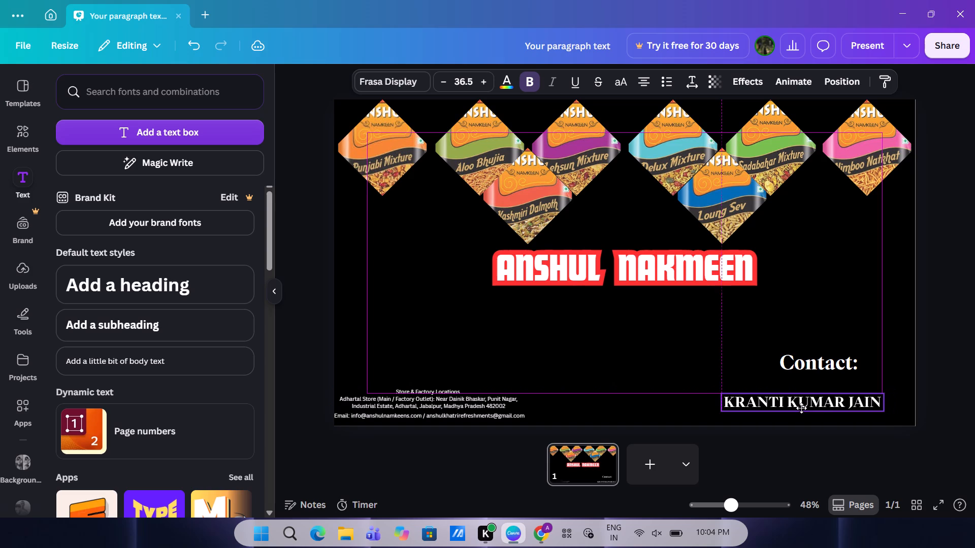
{"action": "left_click_drag", "start_coordinate": [801, 408], "coordinate": [818, 407]}
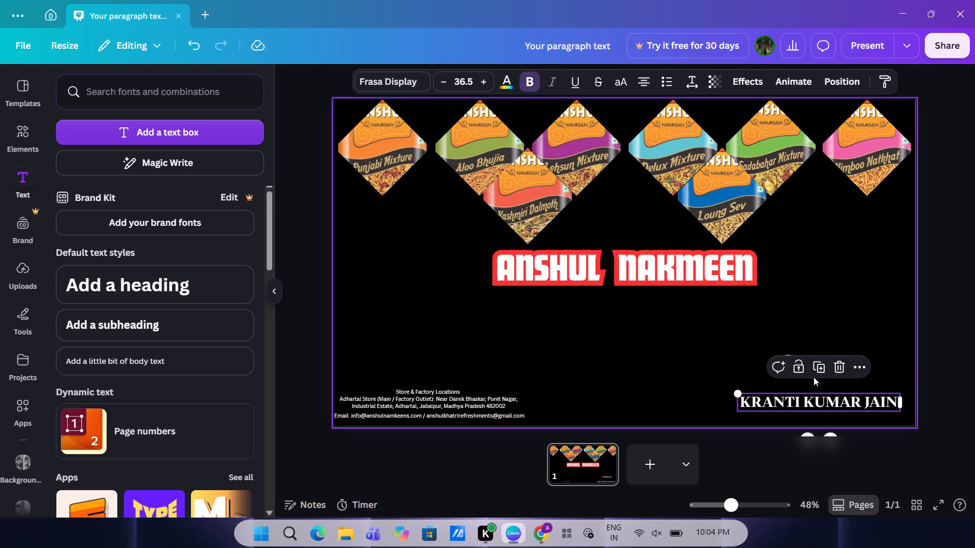
{"action": "left_click", "coordinate": [841, 350]}
{"action": "left_click_drag", "start_coordinate": [830, 357], "coordinate": [840, 369]}
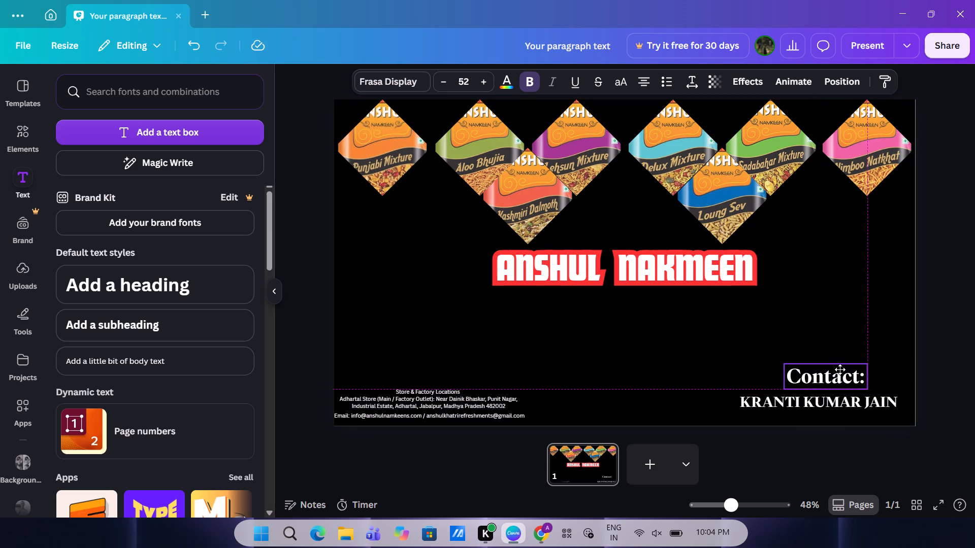
{"action": "left_click_drag", "start_coordinate": [840, 369], "coordinate": [830, 370]}
{"action": "left_click", "coordinate": [871, 308]}
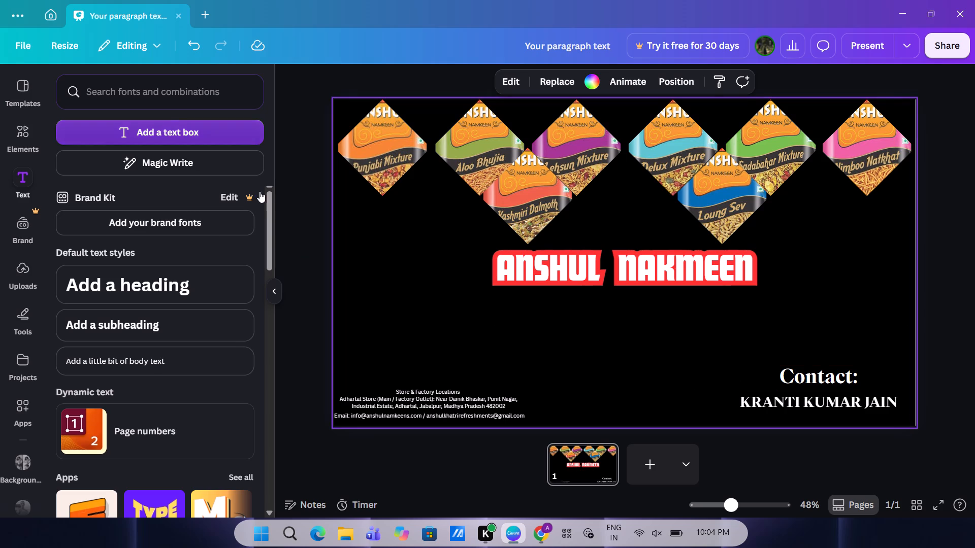
Switch to Chrome and search Google for "anshul namkeen jabalpur good details".
{"action": "left_click", "coordinate": [539, 536]}
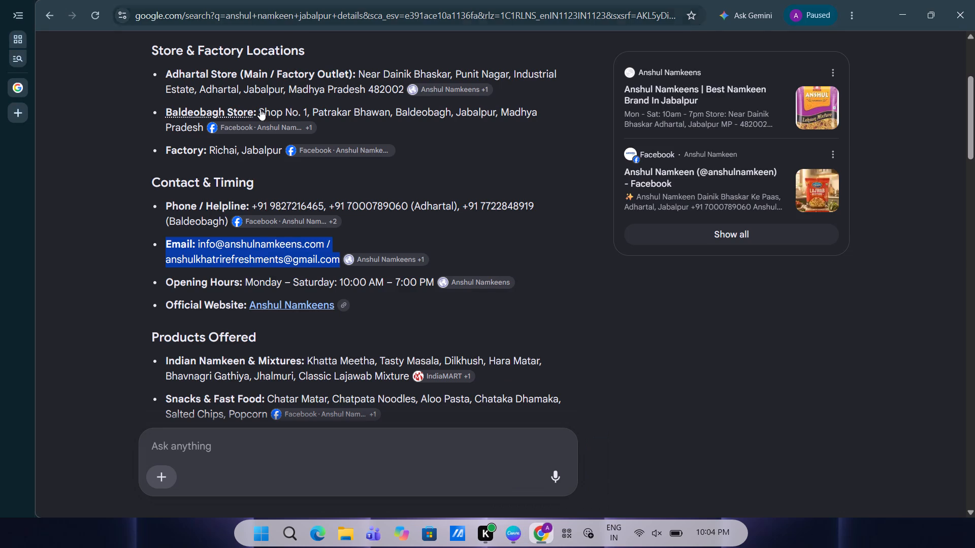
{"action": "scroll", "coordinate": [272, 242], "scroll_direction": "up", "scroll_amount": 5}
{"action": "left_click", "coordinate": [323, 56]}
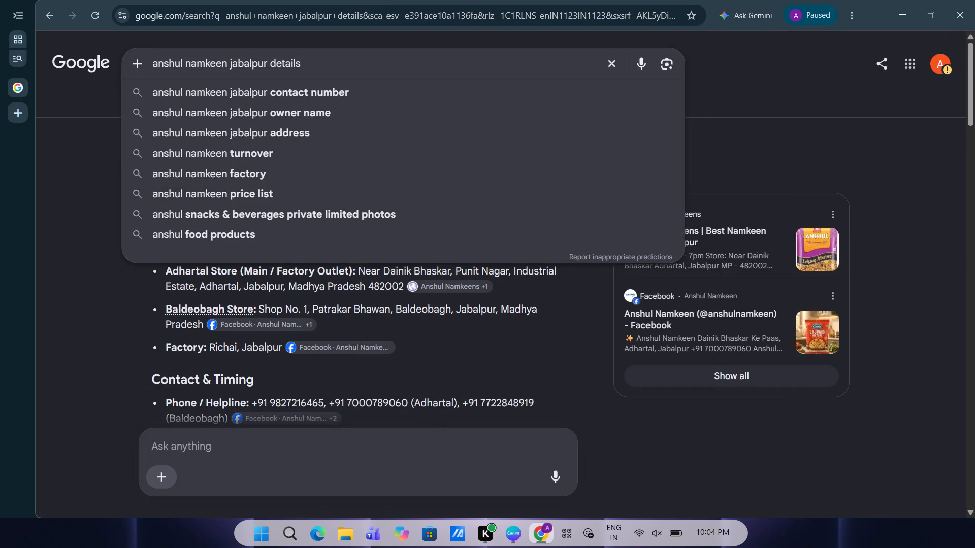
{"action": "left_click", "coordinate": [268, 60]}
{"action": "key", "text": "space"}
{"action": "left_click", "coordinate": [313, 68]}
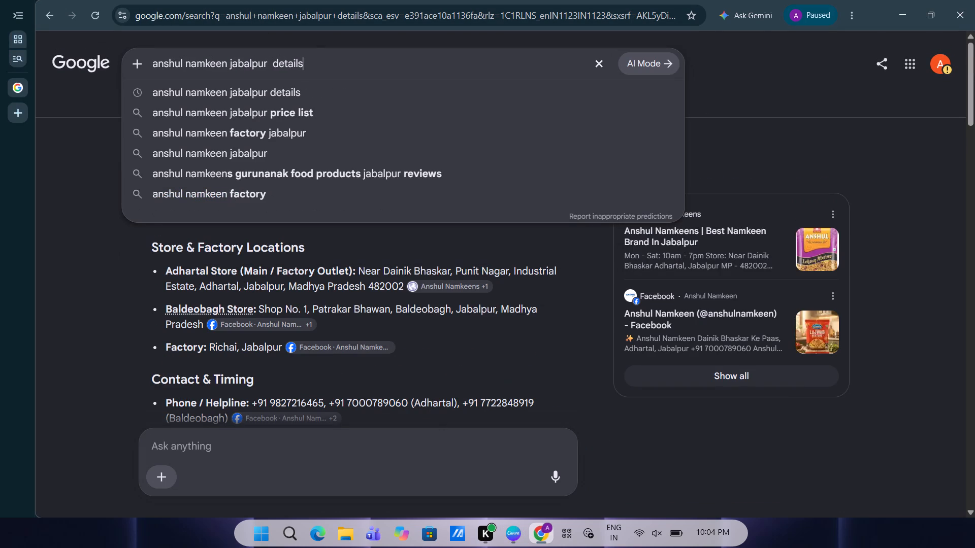
{"action": "key", "text": "BackSpace"}
{"action": "key", "text": "BackSpace"}
{"action": "key", "text": "BackSpace"}
{"action": "key", "text": "BackSpace"}
{"action": "key", "text": "BackSpace"}
{"action": "key", "text": "BackSpace"}
{"action": "key", "text": "BackSpace"}
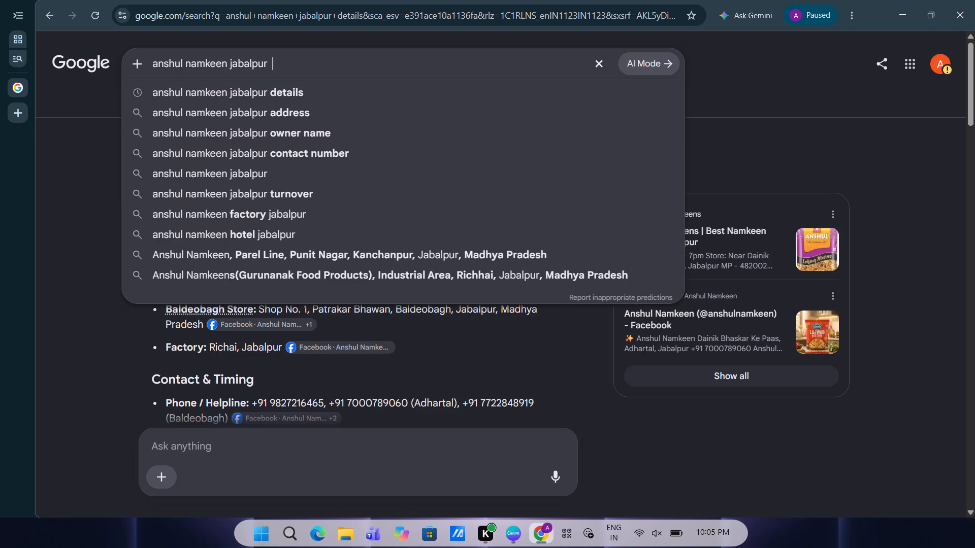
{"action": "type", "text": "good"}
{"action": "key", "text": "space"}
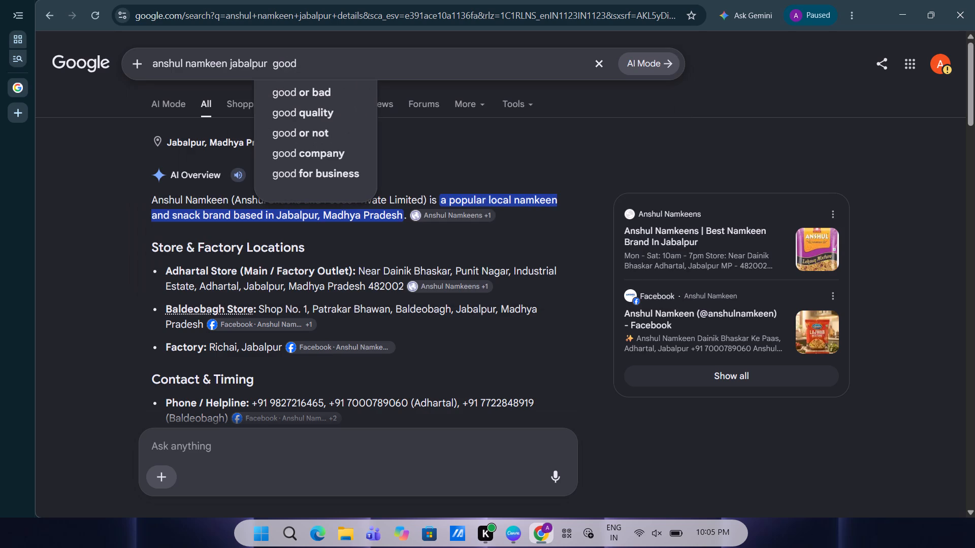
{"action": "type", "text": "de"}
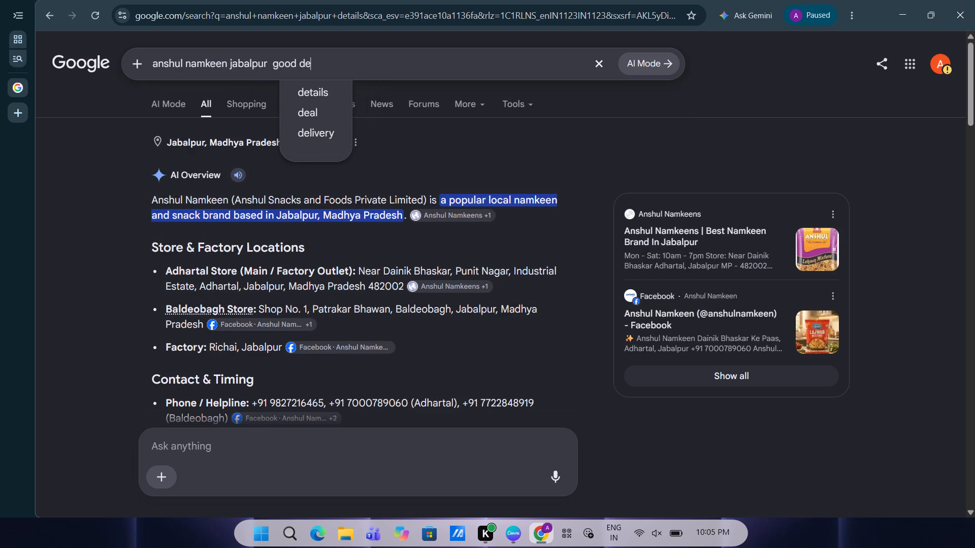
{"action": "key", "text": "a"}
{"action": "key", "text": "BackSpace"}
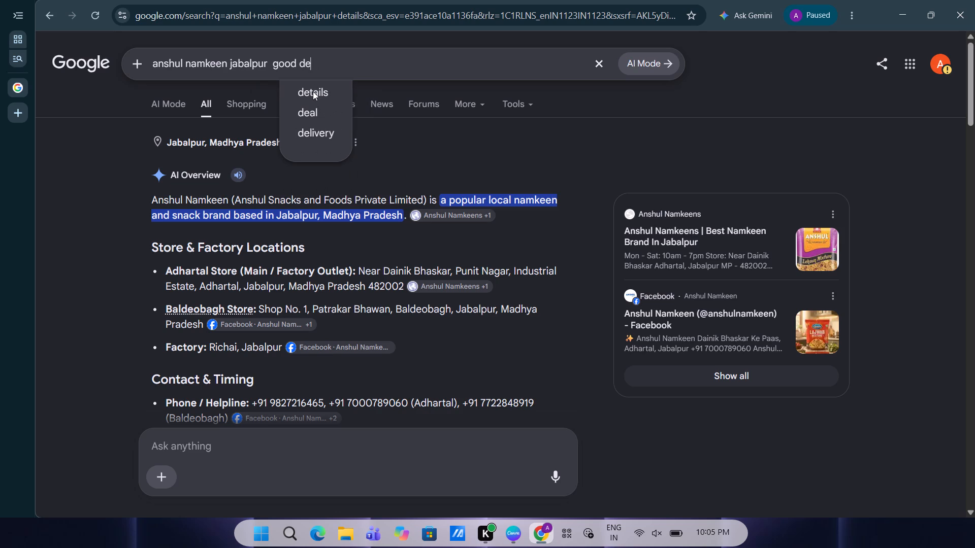
{"action": "left_click", "coordinate": [313, 95]}
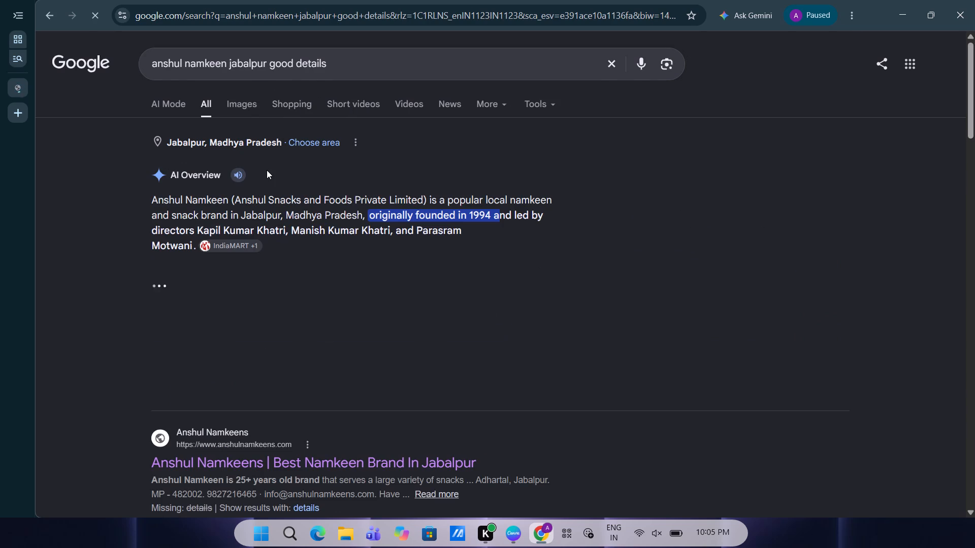
Copy the AI Overview's opening sentence up to partway through the second director's name and paste it onto the Canva page.
{"action": "scroll", "coordinate": [275, 355], "scroll_direction": "down", "scroll_amount": 1}
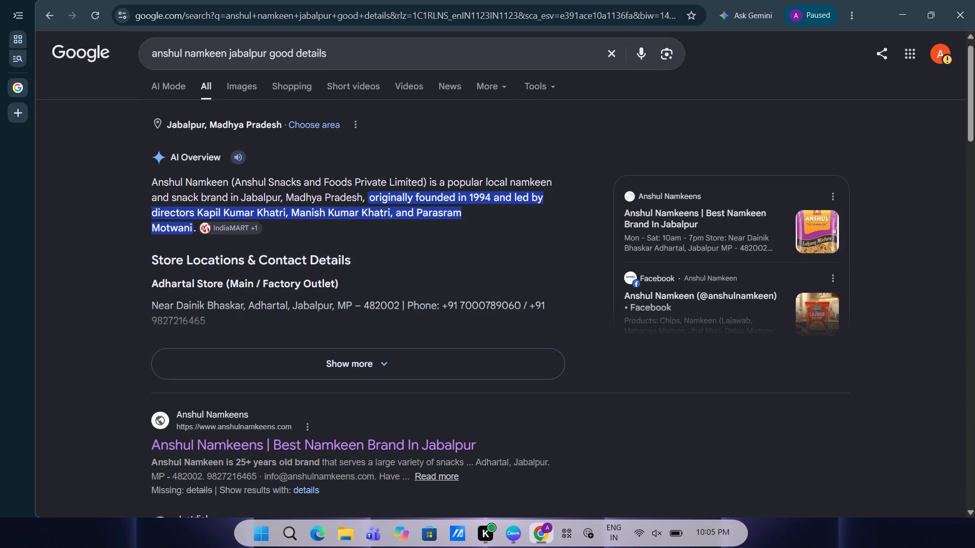
{"action": "left_click_drag", "start_coordinate": [152, 186], "coordinate": [285, 217]}
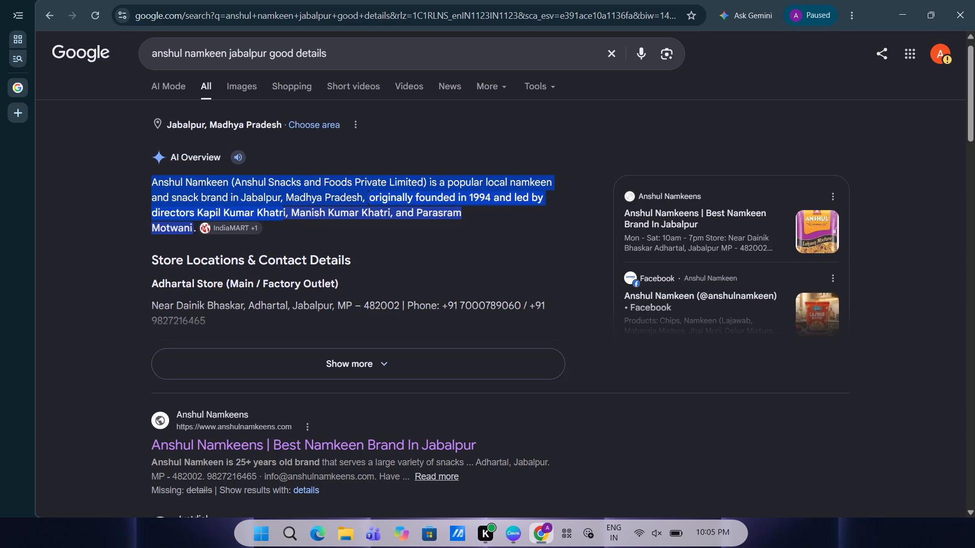
{"action": "left_click_drag", "start_coordinate": [285, 217], "coordinate": [338, 216]}
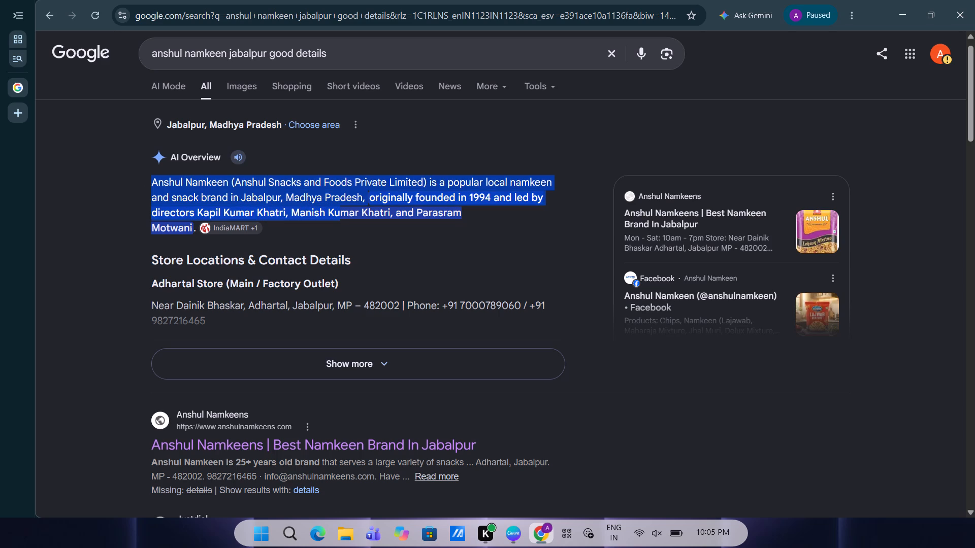
{"action": "key", "text": "ctrl+c"}
{"action": "left_click", "coordinate": [510, 532]}
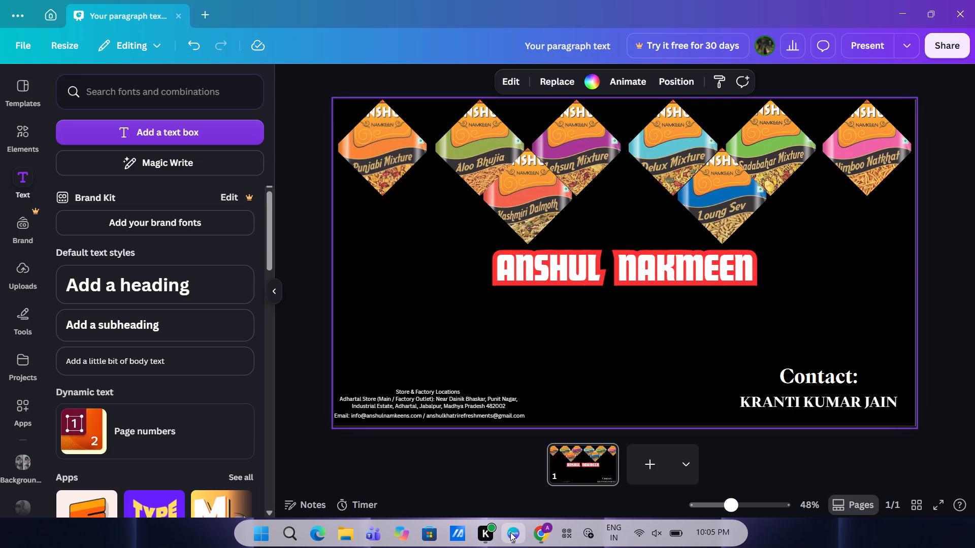
{"action": "key", "text": "ctrl+v"}
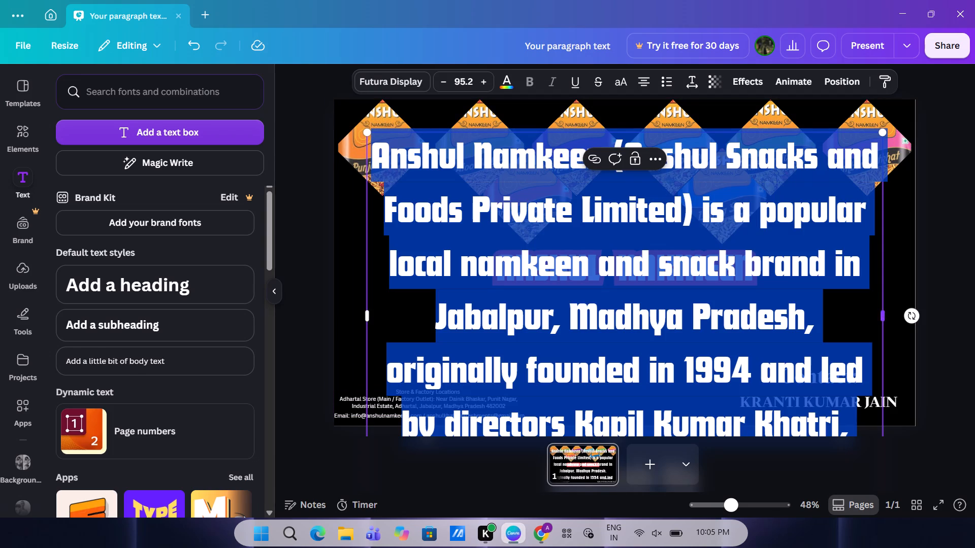
Scale the pasted description down to size 37.4, move it up below the title and widen its box to three lines.
{"action": "left_click_drag", "start_coordinate": [779, 319], "coordinate": [714, 265]}
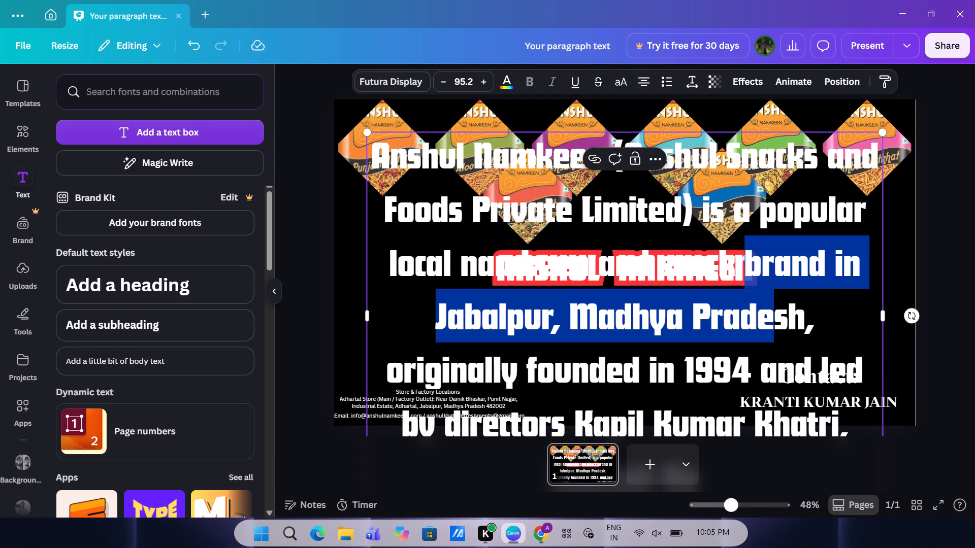
{"action": "left_click_drag", "start_coordinate": [362, 133], "coordinate": [654, 385]}
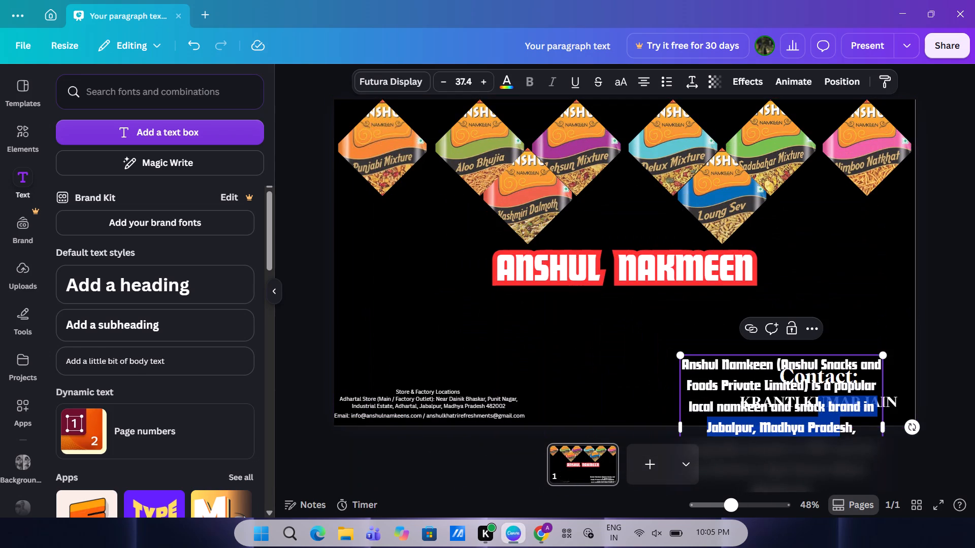
{"action": "left_click_drag", "start_coordinate": [700, 397], "coordinate": [584, 330]}
{"action": "left_click", "coordinate": [584, 330]}
{"action": "left_click_drag", "start_coordinate": [714, 379], "coordinate": [617, 320]}
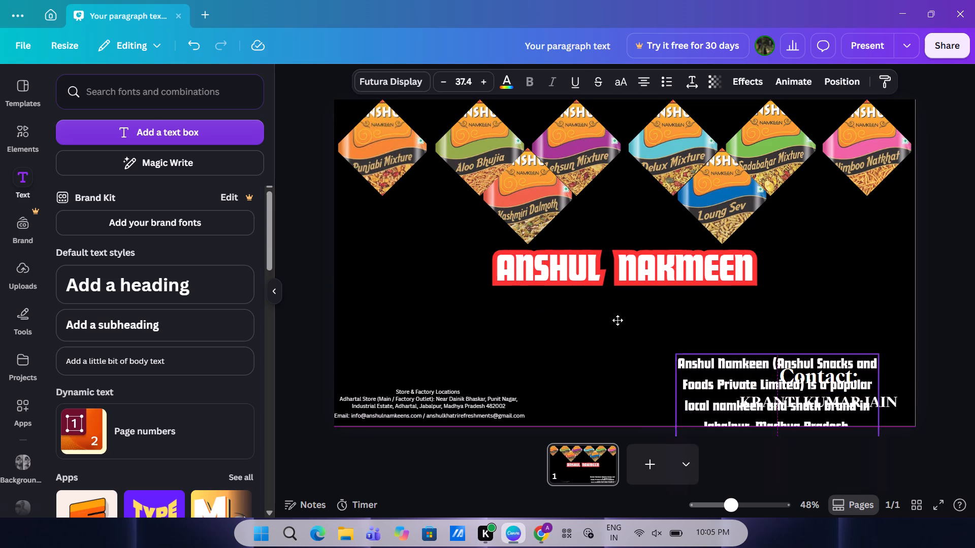
{"action": "left_click_drag", "start_coordinate": [617, 320], "coordinate": [548, 305]}
{"action": "left_click_drag", "start_coordinate": [719, 355], "coordinate": [907, 347]}
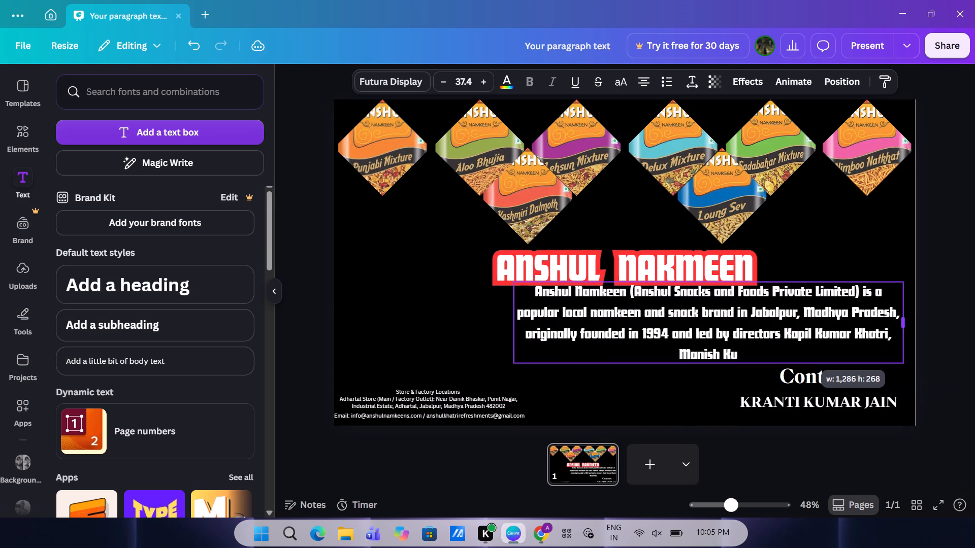
{"action": "left_click_drag", "start_coordinate": [907, 347], "coordinate": [974, 325]}
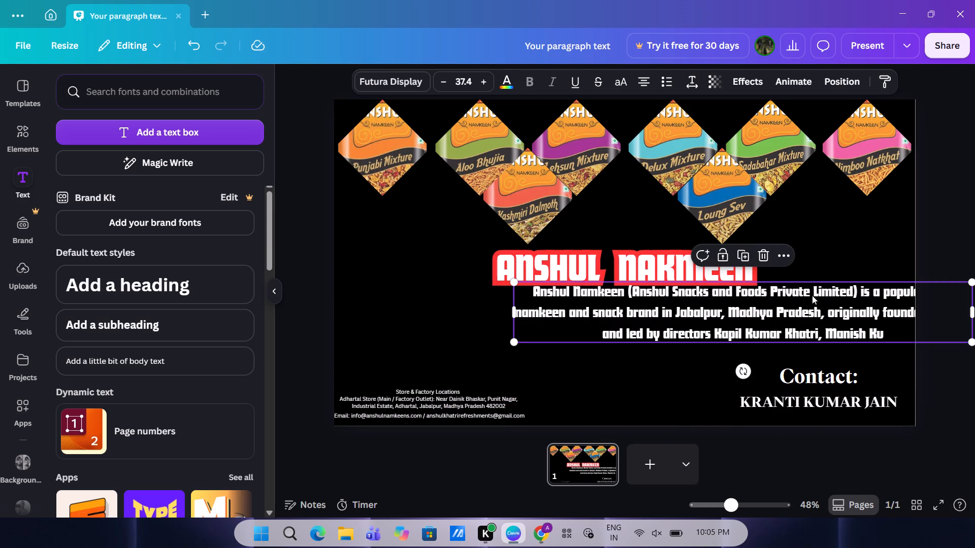
Shift the description back within the page under the title and scale it down to size 21.8.
{"action": "left_click_drag", "start_coordinate": [462, 306], "coordinate": [584, 316]}
{"action": "left_click", "coordinate": [436, 331]}
{"action": "left_click_drag", "start_coordinate": [597, 330], "coordinate": [467, 332]}
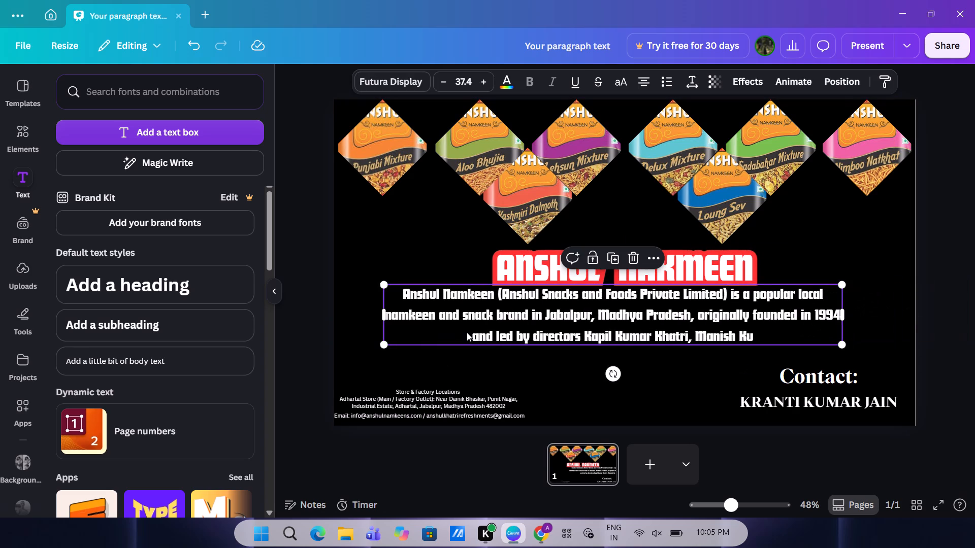
{"action": "left_click_drag", "start_coordinate": [843, 288], "coordinate": [802, 299]}
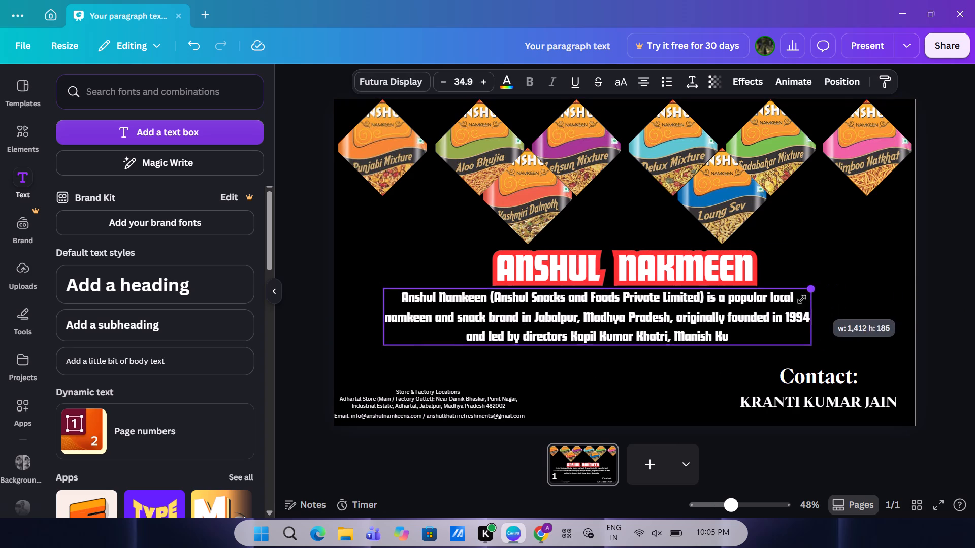
{"action": "left_click_drag", "start_coordinate": [802, 299], "coordinate": [662, 319]}
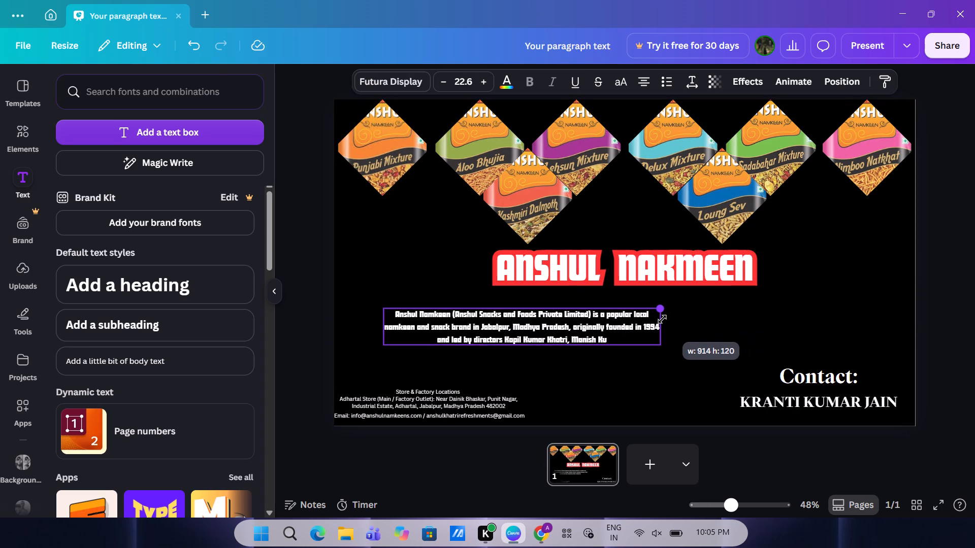
{"action": "left_click_drag", "start_coordinate": [662, 319], "coordinate": [654, 322]}
Position the description just below the title, slightly left of the page's centre.
{"action": "left_click_drag", "start_coordinate": [526, 374], "coordinate": [568, 374]}
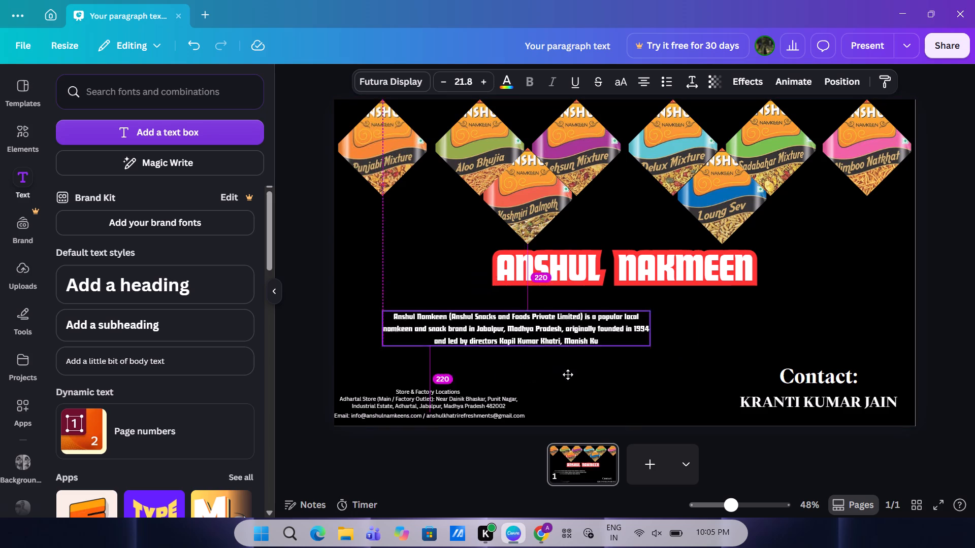
{"action": "left_click_drag", "start_coordinate": [568, 374], "coordinate": [613, 366]}
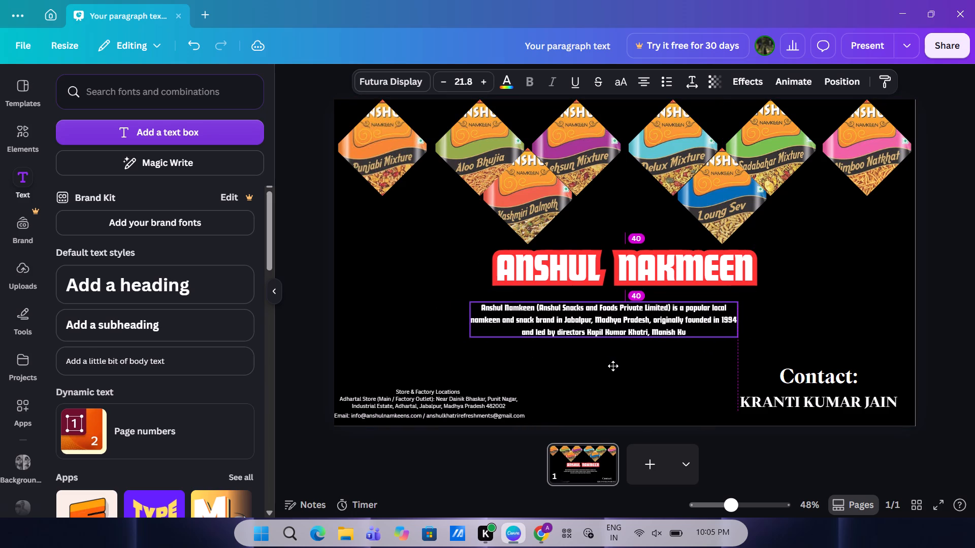
{"action": "left_click_drag", "start_coordinate": [613, 366], "coordinate": [479, 356]}
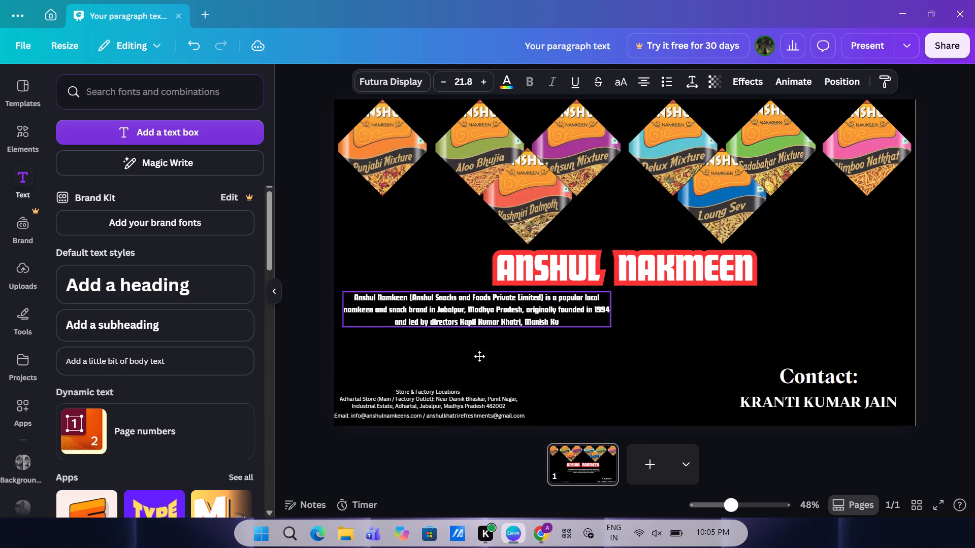
{"action": "left_click_drag", "start_coordinate": [479, 356], "coordinate": [597, 385]}
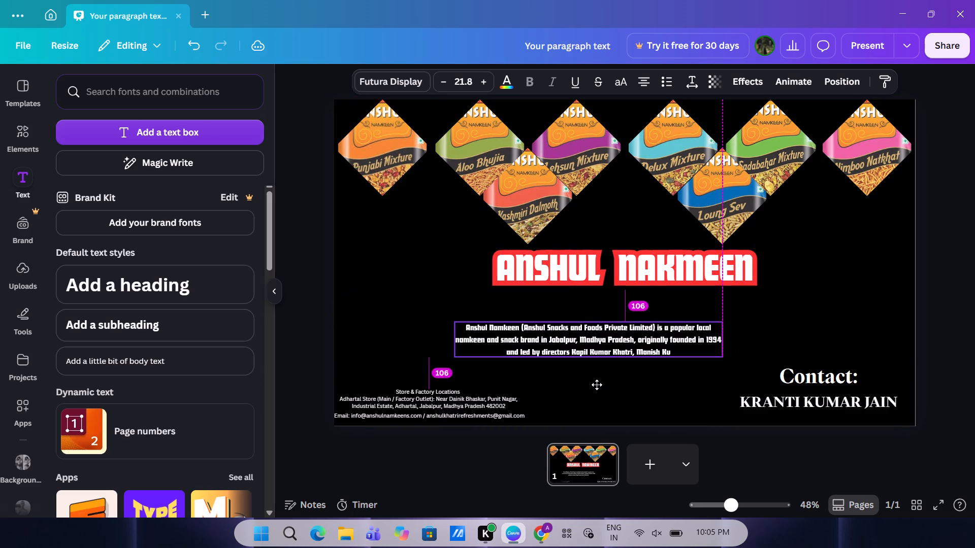
{"action": "left_click_drag", "start_coordinate": [597, 385], "coordinate": [565, 373]}
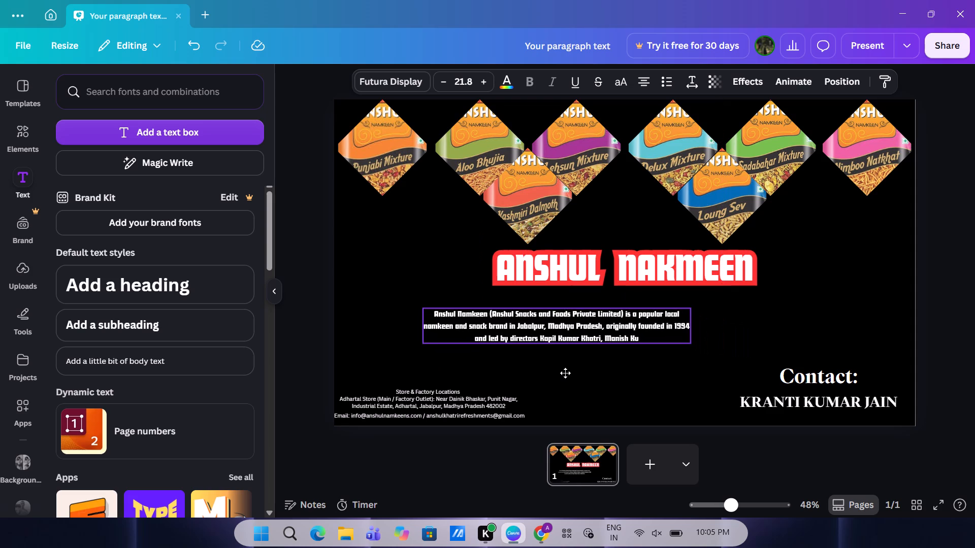
{"action": "left_click_drag", "start_coordinate": [565, 373], "coordinate": [493, 367]}
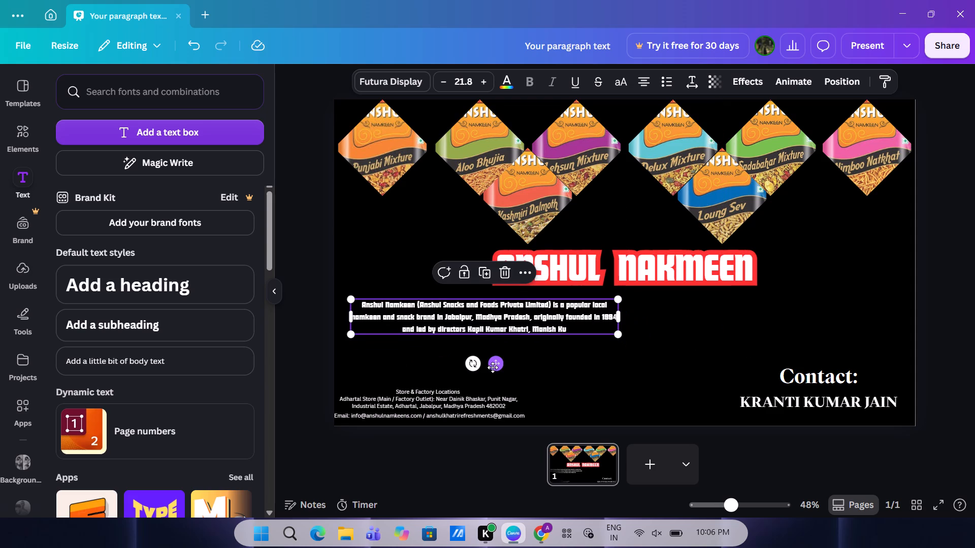
{"action": "left_click_drag", "start_coordinate": [495, 364], "coordinate": [557, 361]}
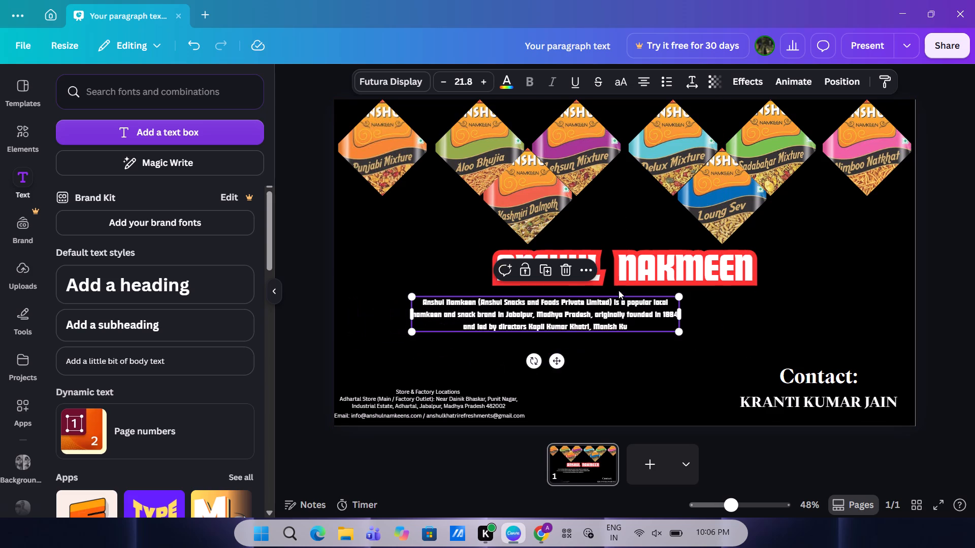
Change the description's font to Graveur Display.
{"action": "left_click", "coordinate": [641, 279]}
{"action": "left_click", "coordinate": [544, 315]}
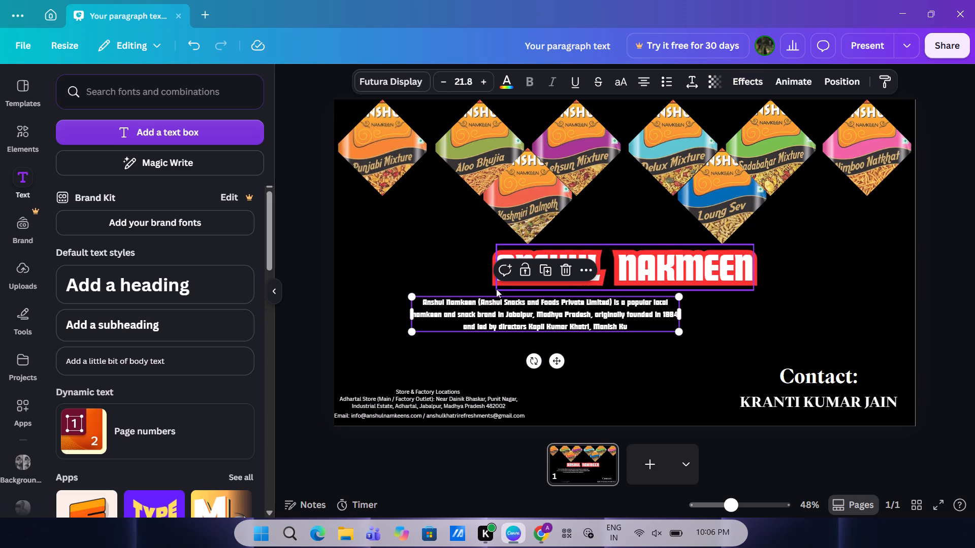
{"action": "left_click", "coordinate": [392, 82]}
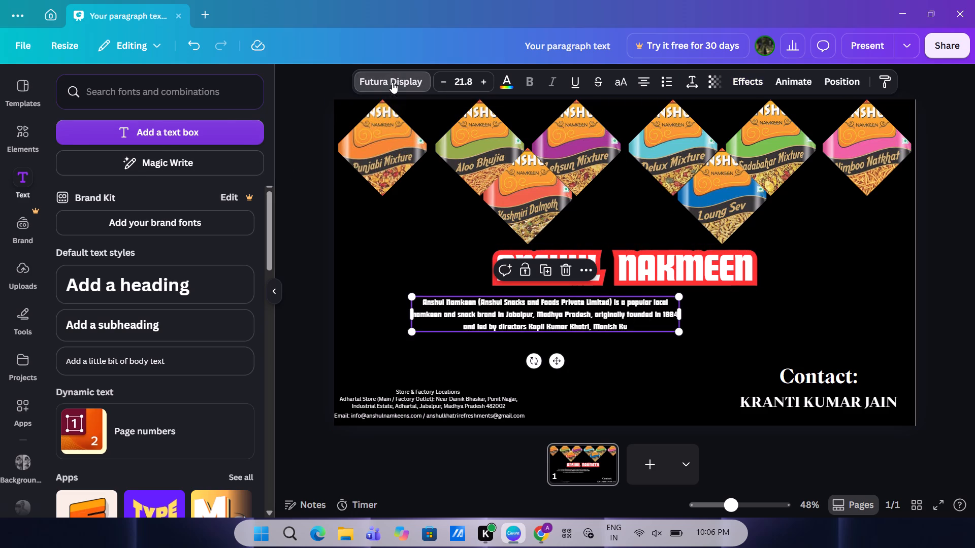
{"action": "left_click", "coordinate": [158, 339]}
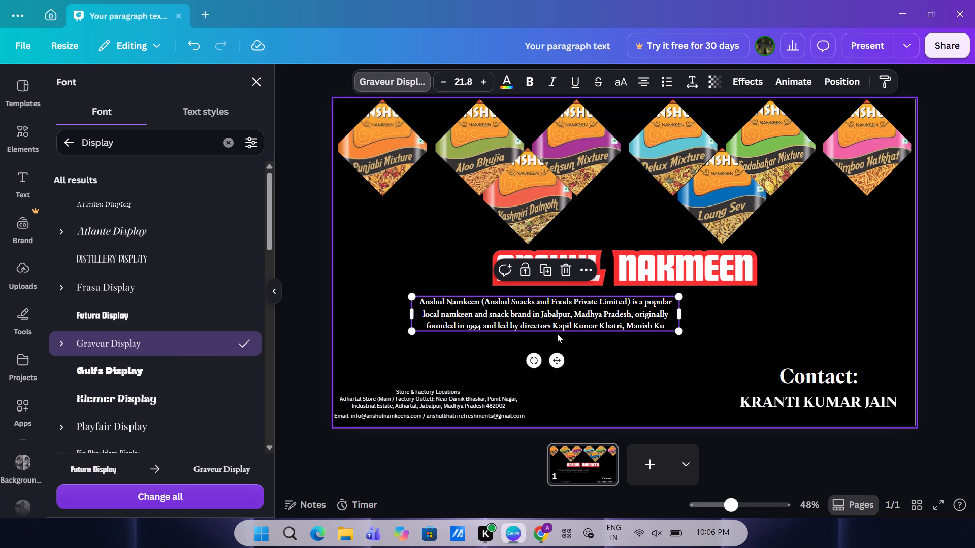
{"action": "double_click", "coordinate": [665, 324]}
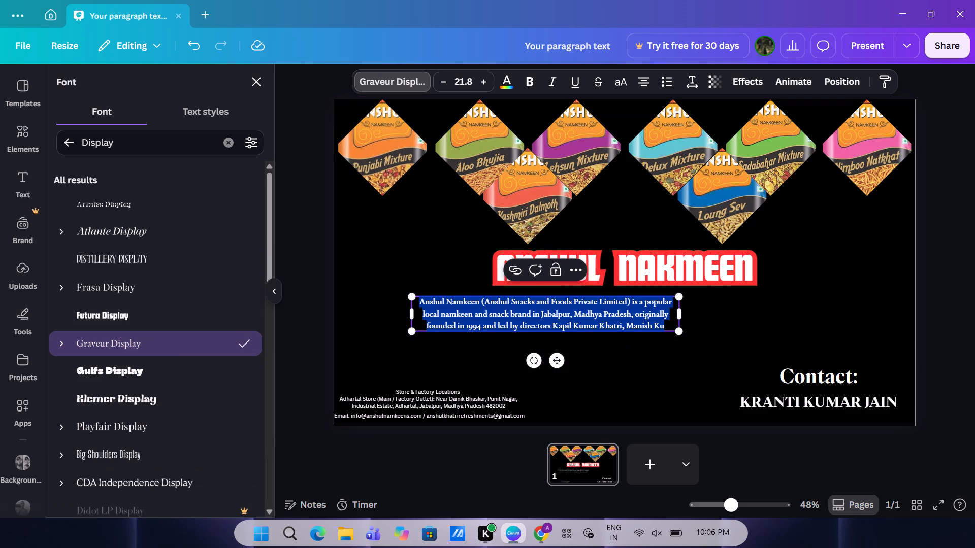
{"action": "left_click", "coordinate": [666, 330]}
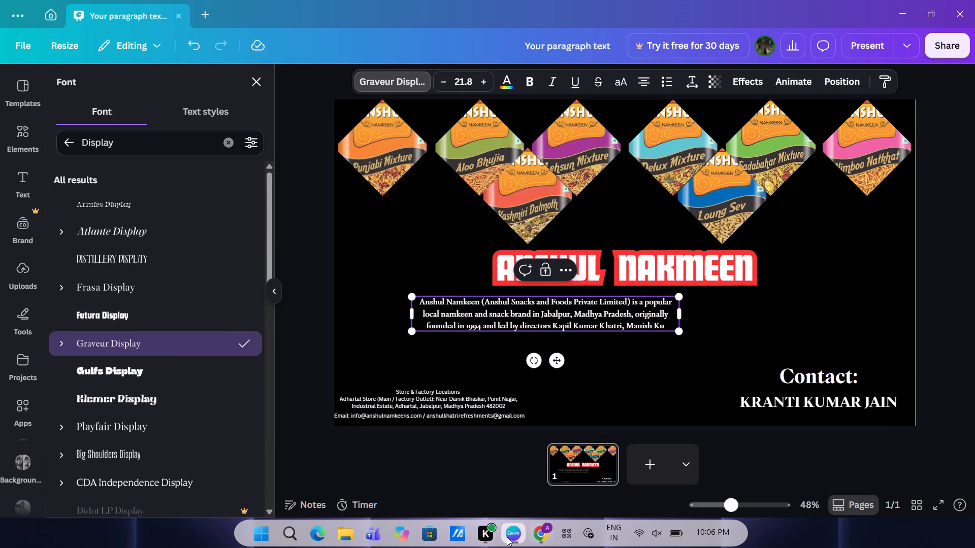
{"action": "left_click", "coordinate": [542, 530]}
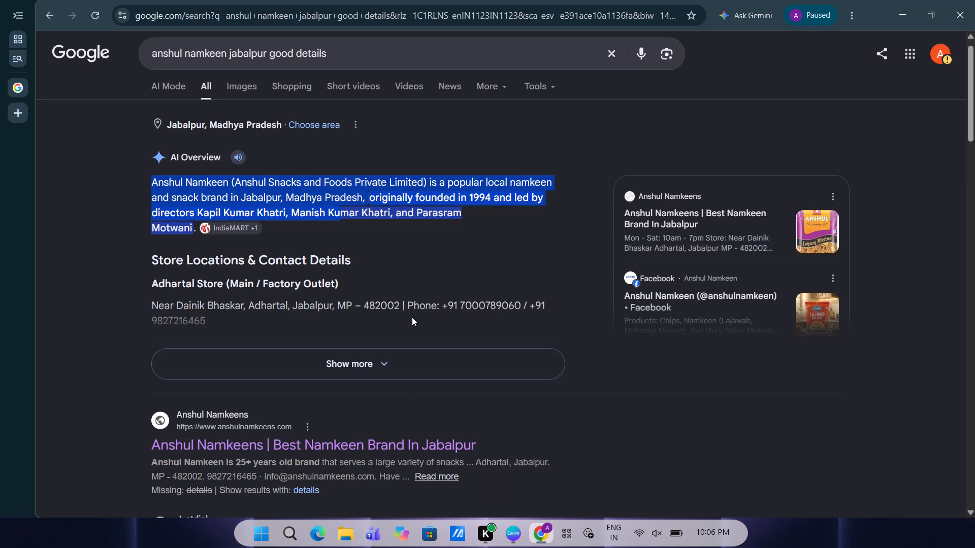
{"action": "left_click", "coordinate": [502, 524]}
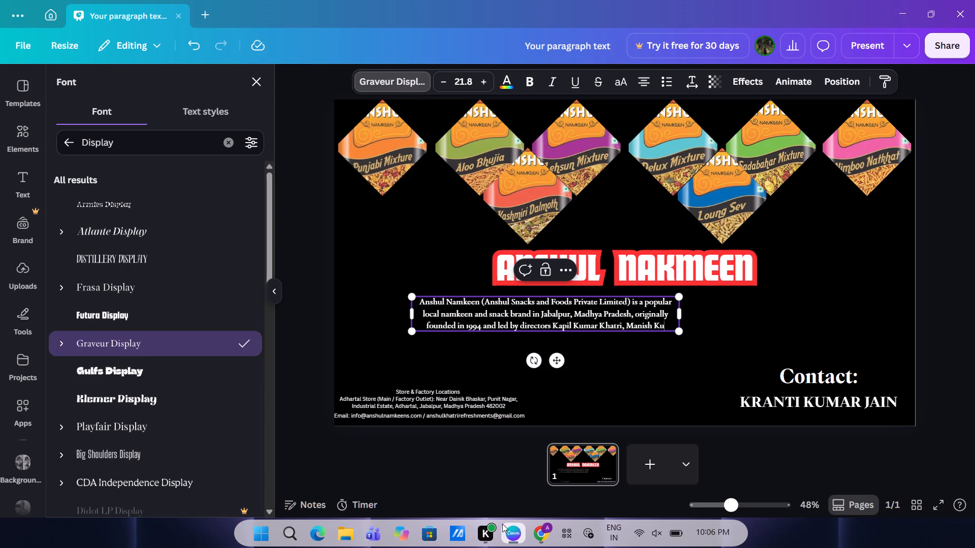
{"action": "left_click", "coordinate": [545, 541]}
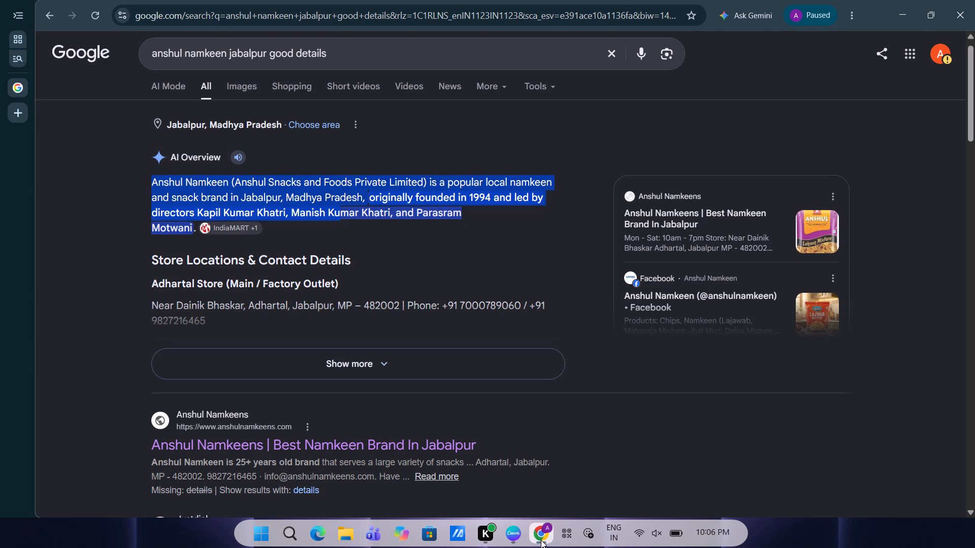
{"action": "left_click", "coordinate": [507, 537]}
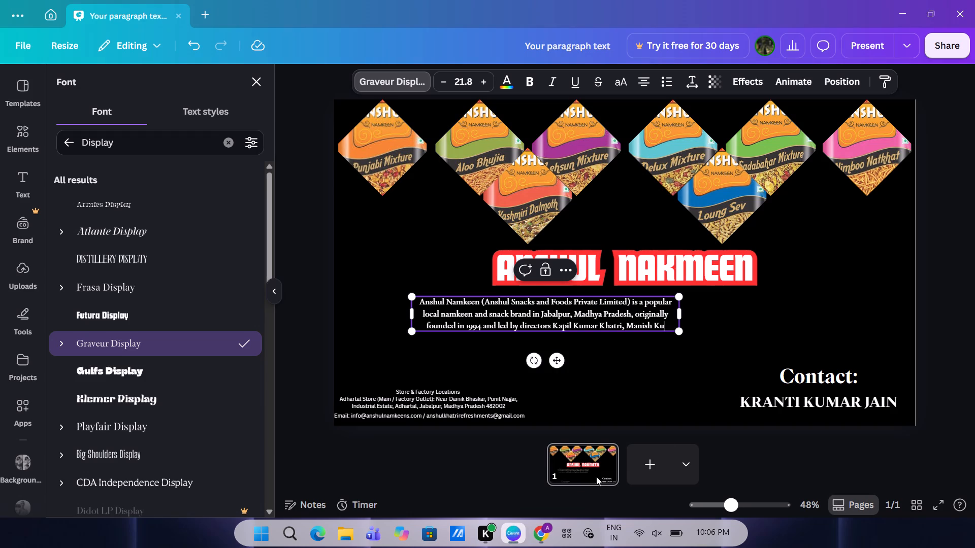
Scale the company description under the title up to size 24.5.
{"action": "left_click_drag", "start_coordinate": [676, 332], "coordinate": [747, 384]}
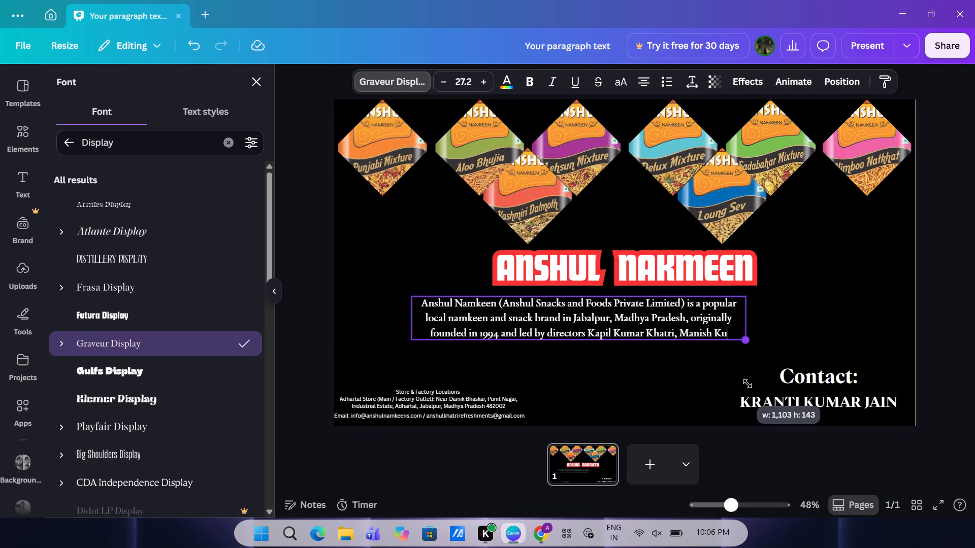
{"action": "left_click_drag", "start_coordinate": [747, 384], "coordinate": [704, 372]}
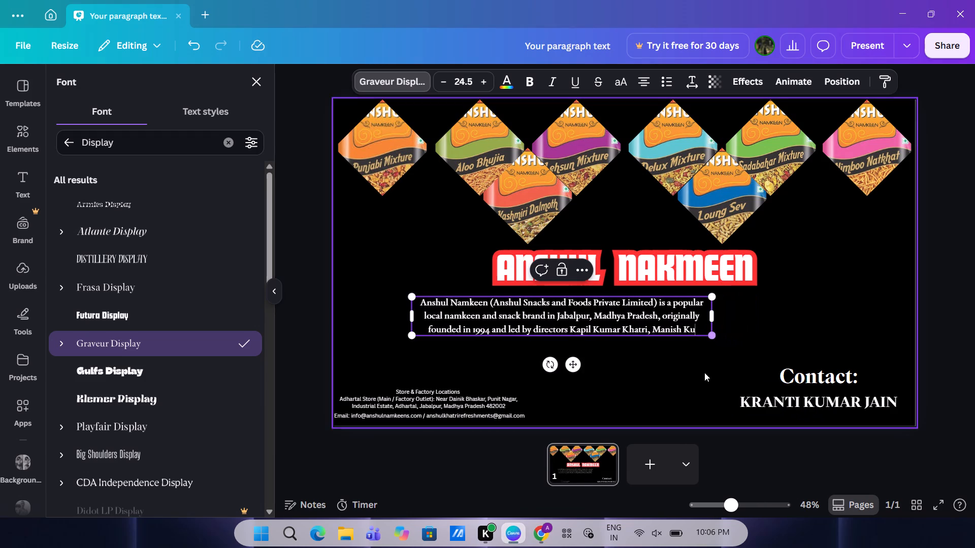
Switch to Chrome and copy the complete Anshul Namkeen AI Overview sentence, through the last director's name.
{"action": "left_click", "coordinate": [528, 540]}
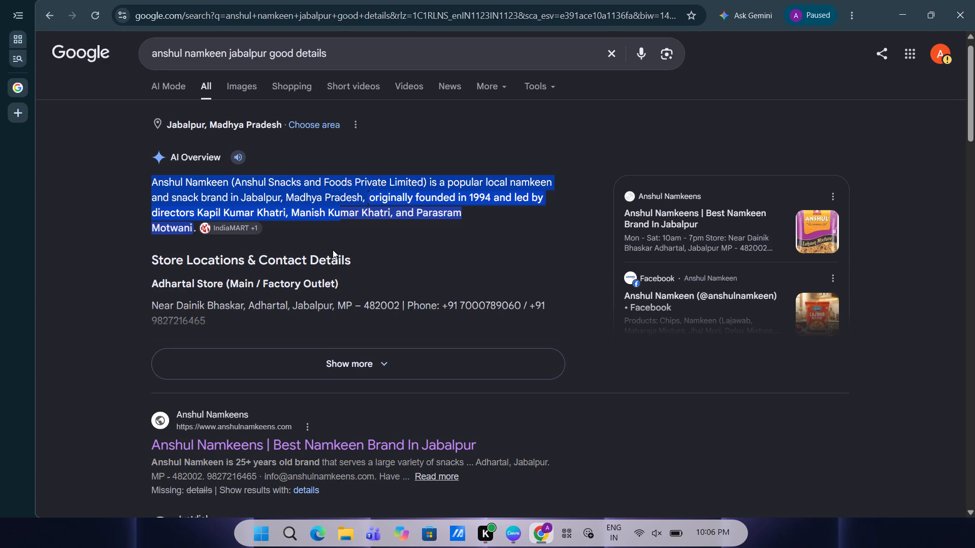
{"action": "left_click_drag", "start_coordinate": [154, 182], "coordinate": [182, 224]}
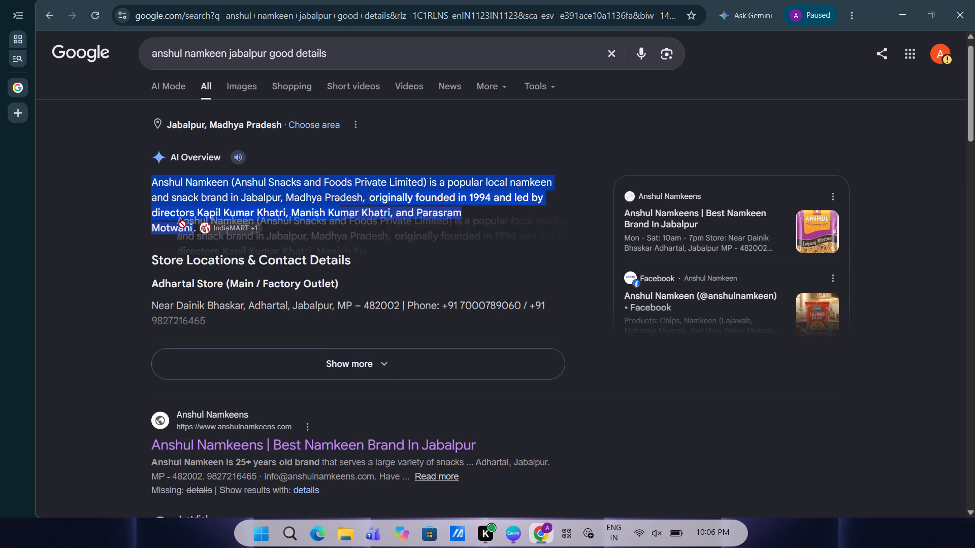
{"action": "left_click_drag", "start_coordinate": [182, 224], "coordinate": [186, 230]}
{"action": "left_click_drag", "start_coordinate": [144, 184], "coordinate": [162, 180]}
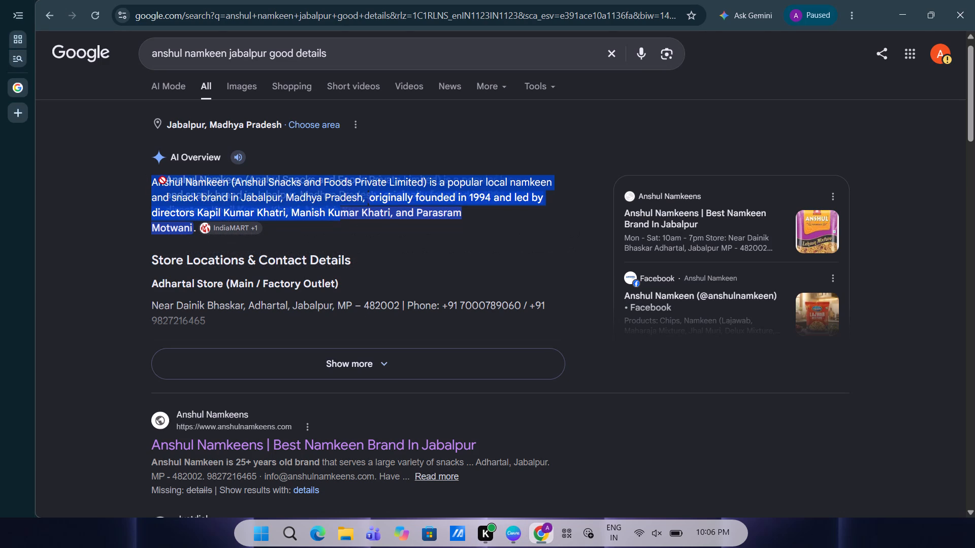
{"action": "left_click_drag", "start_coordinate": [162, 180], "coordinate": [175, 202]}
{"action": "left_click", "coordinate": [121, 190]}
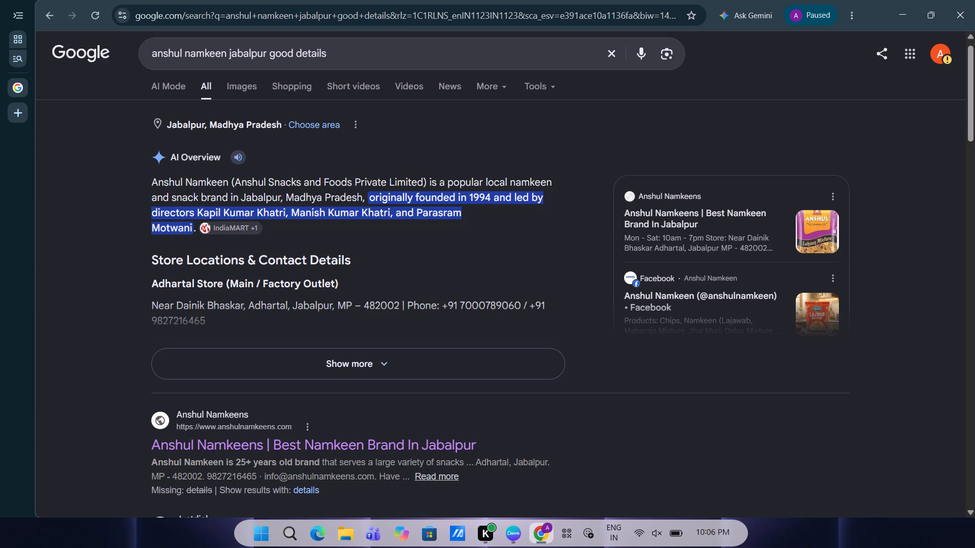
{"action": "left_click", "coordinate": [194, 219]}
{"action": "left_click", "coordinate": [180, 233]}
{"action": "left_click_drag", "start_coordinate": [192, 230], "coordinate": [145, 186]}
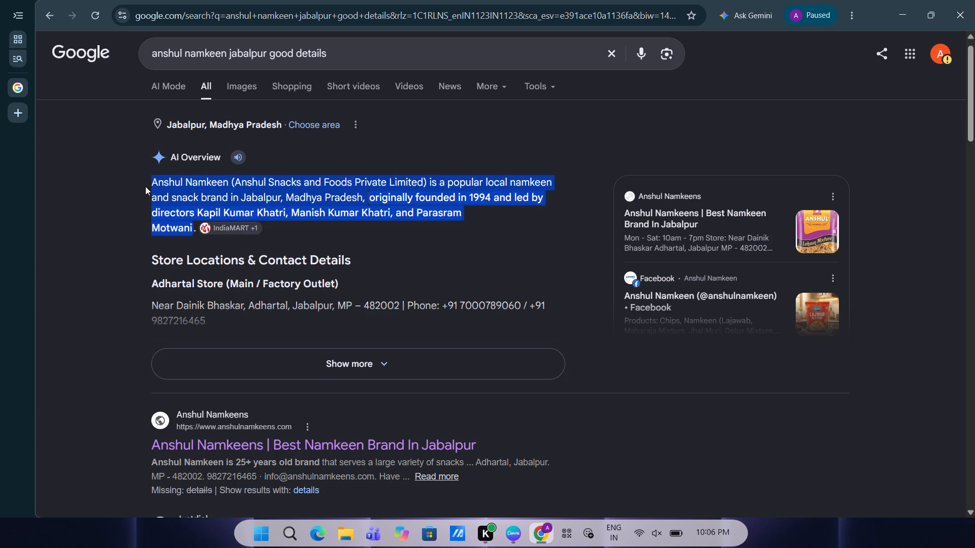
{"action": "key", "text": "ctrl+c"}
Return to Canva and replace the cut-off description text with the copied full sentence.
{"action": "left_click", "coordinate": [518, 533]}
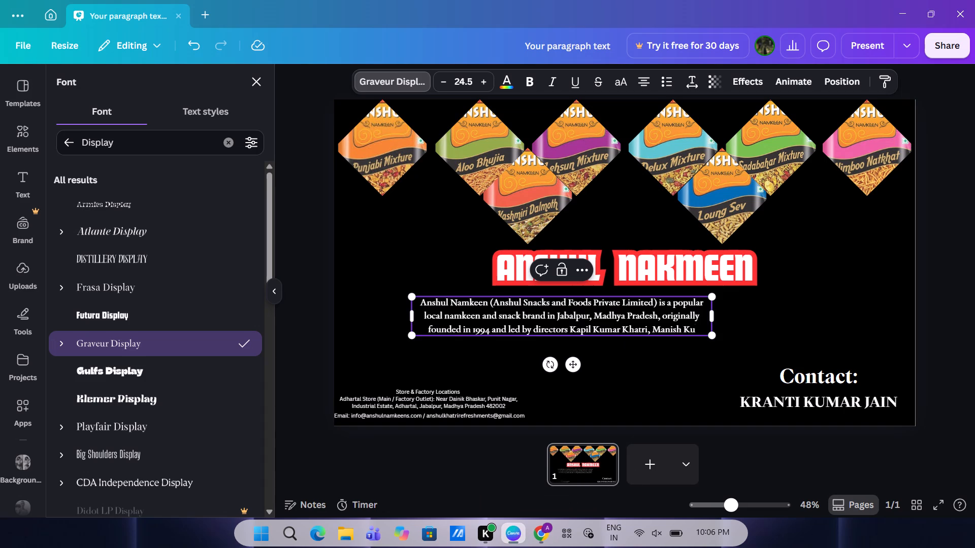
{"action": "double_click", "coordinate": [622, 314]}
{"action": "triple_click", "coordinate": [622, 314]}
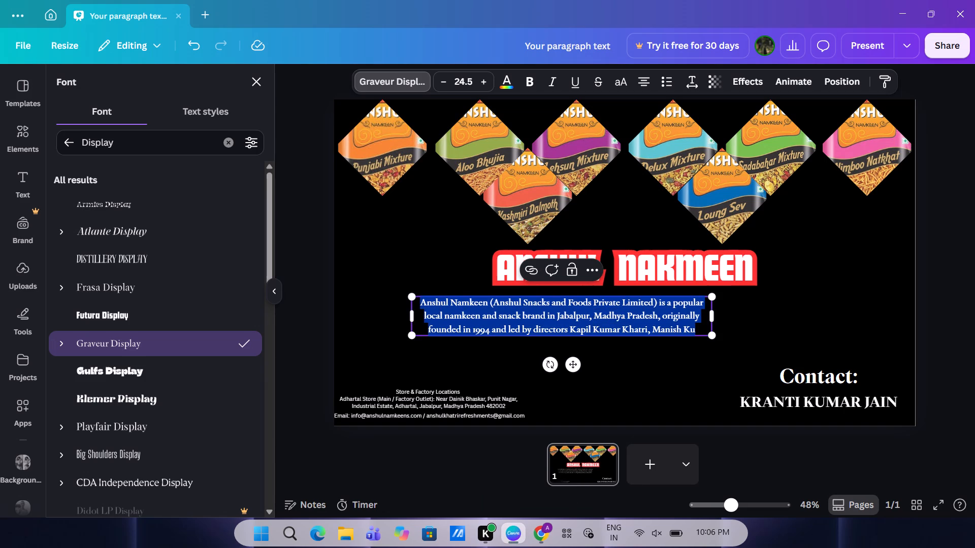
{"action": "key", "text": "BackSpace"}
{"action": "key", "text": "ctrl+v"}
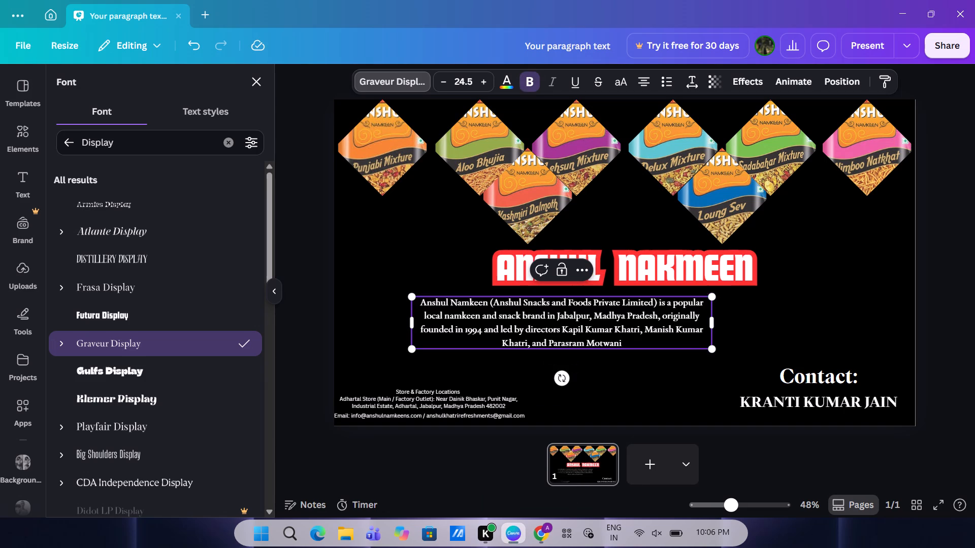
Widen the description box so its text fits on three lines.
{"action": "left_click_drag", "start_coordinate": [711, 325], "coordinate": [715, 323]}
{"action": "left_click_drag", "start_coordinate": [715, 323], "coordinate": [716, 323]}
{"action": "left_click_drag", "start_coordinate": [716, 323], "coordinate": [807, 319]}
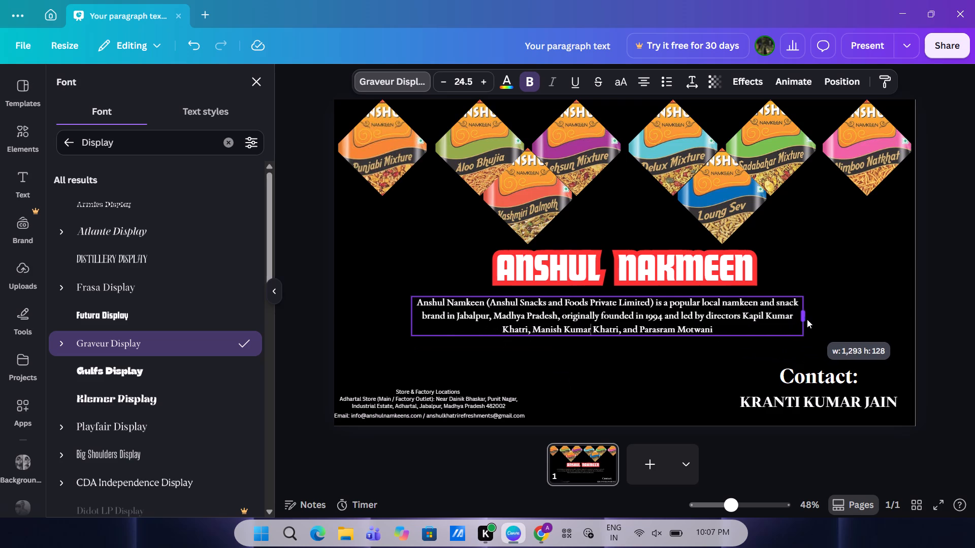
{"action": "left_click_drag", "start_coordinate": [807, 319], "coordinate": [781, 319]}
End the description with a full stop after the last director's name.
{"action": "left_click", "coordinate": [726, 325]}
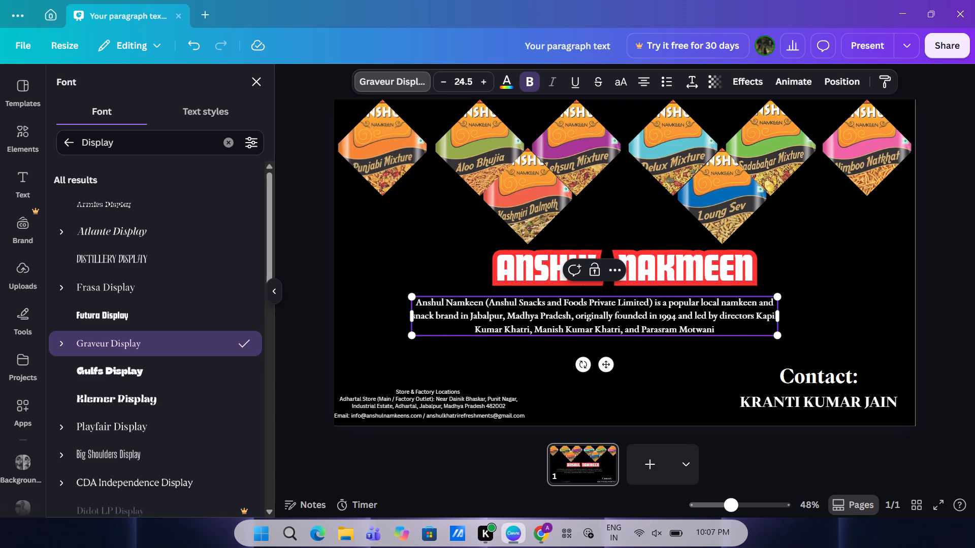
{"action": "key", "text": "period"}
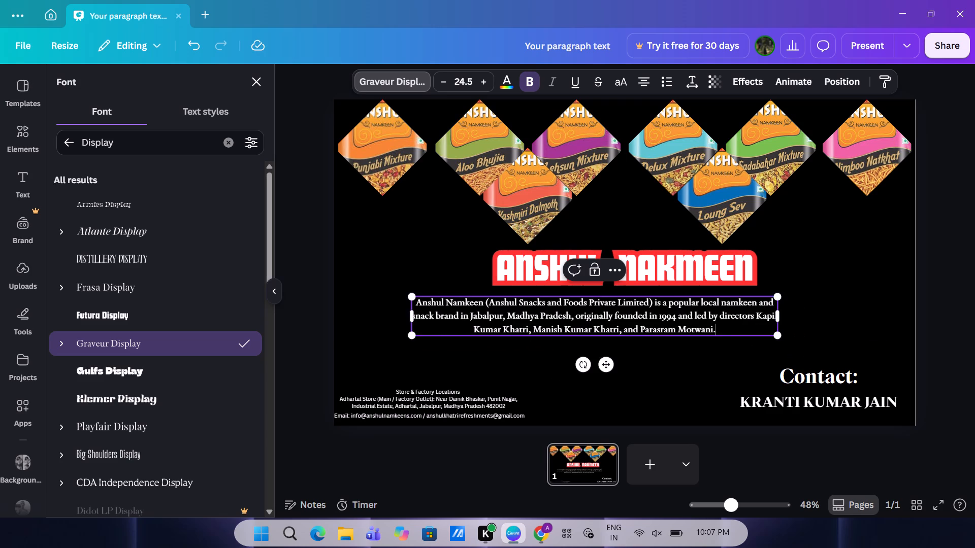
Widen the description box further and scale the text down to size 15.9.
{"action": "left_click_drag", "start_coordinate": [779, 311], "coordinate": [877, 302]}
{"action": "left_click_drag", "start_coordinate": [876, 299], "coordinate": [838, 301]}
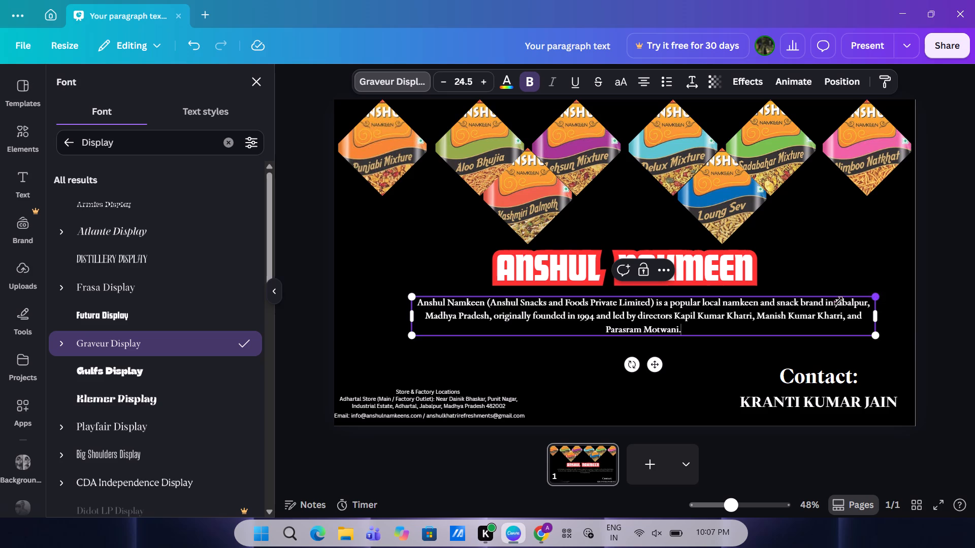
{"action": "left_click_drag", "start_coordinate": [838, 301], "coordinate": [717, 342]}
Move the description so it sits just below the title, roughly beneath its middle.
{"action": "left_click_drag", "start_coordinate": [572, 361], "coordinate": [612, 360]}
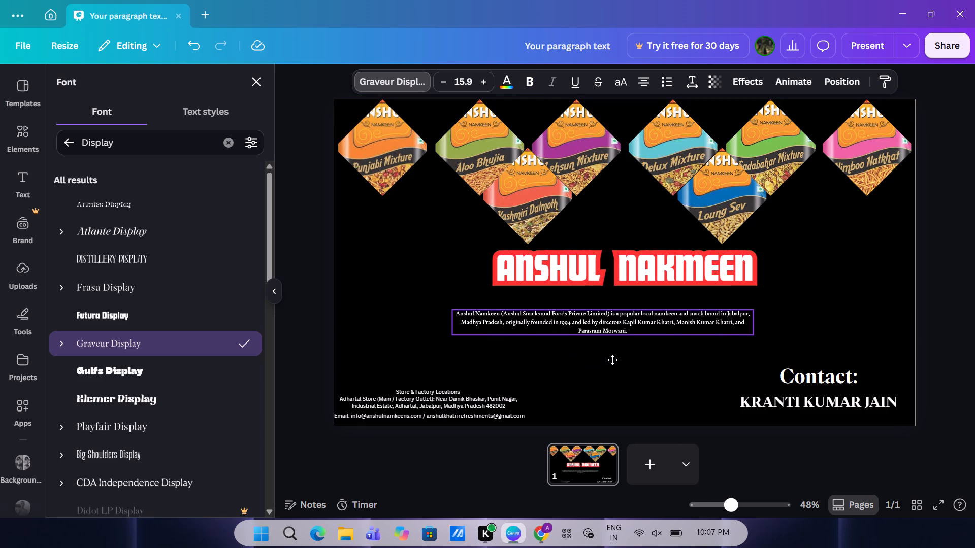
{"action": "left_click_drag", "start_coordinate": [612, 360], "coordinate": [627, 358]}
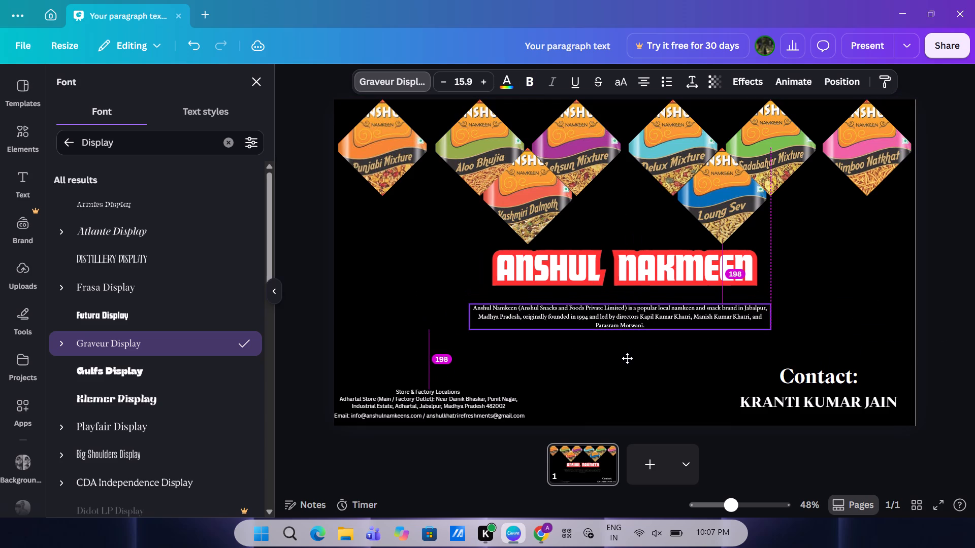
{"action": "left_click_drag", "start_coordinate": [627, 358], "coordinate": [619, 355]}
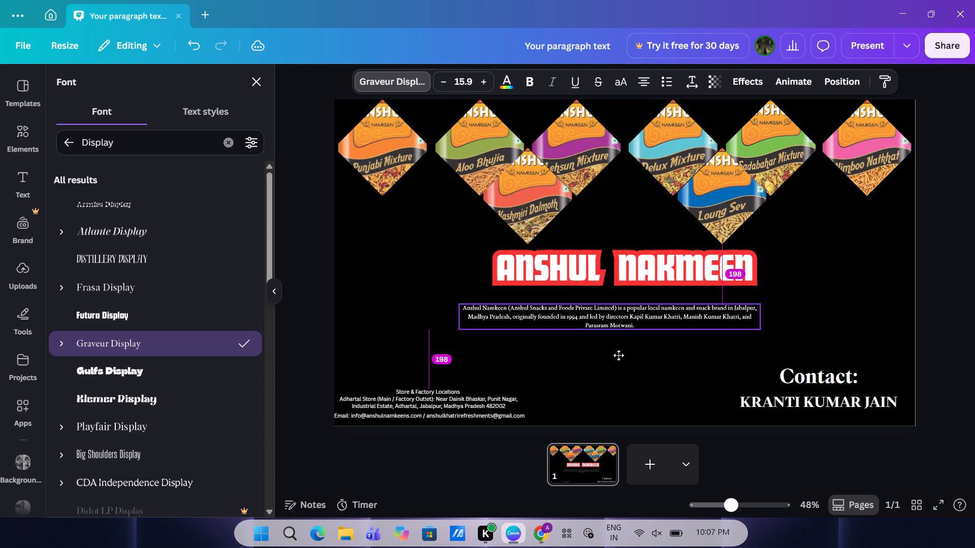
{"action": "left_click_drag", "start_coordinate": [619, 355], "coordinate": [619, 353]}
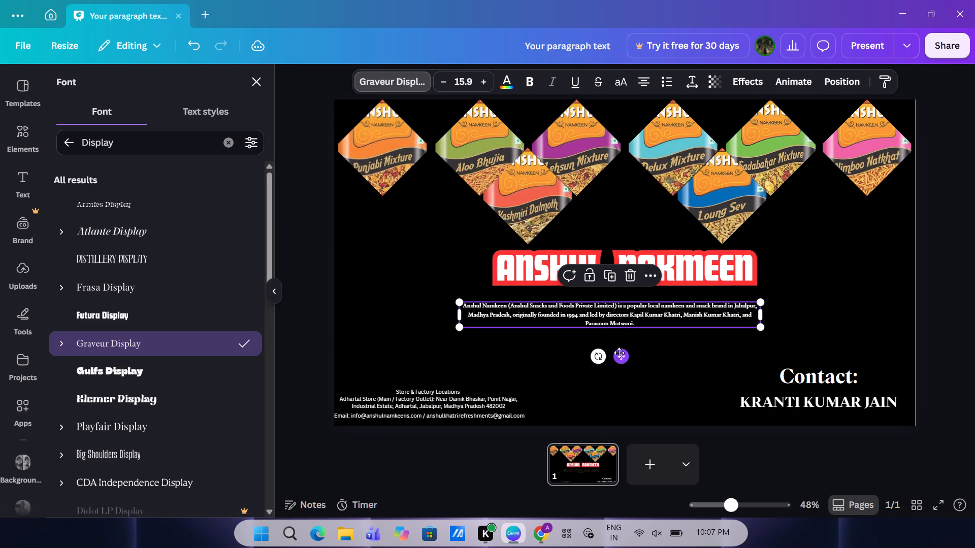
Shift the red-outlined title slightly to the right above the description.
{"action": "left_click_drag", "start_coordinate": [542, 256], "coordinate": [554, 259]}
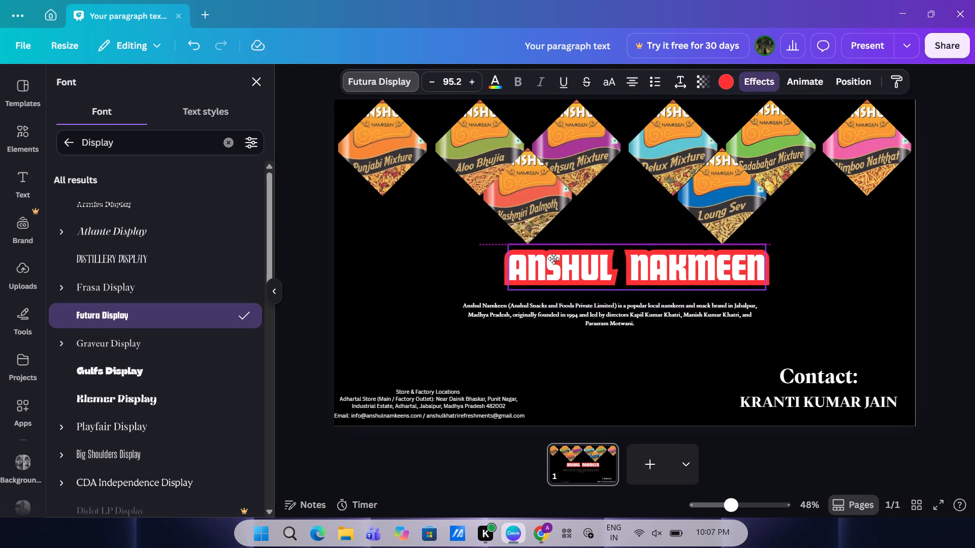
{"action": "left_click_drag", "start_coordinate": [554, 259], "coordinate": [549, 259]}
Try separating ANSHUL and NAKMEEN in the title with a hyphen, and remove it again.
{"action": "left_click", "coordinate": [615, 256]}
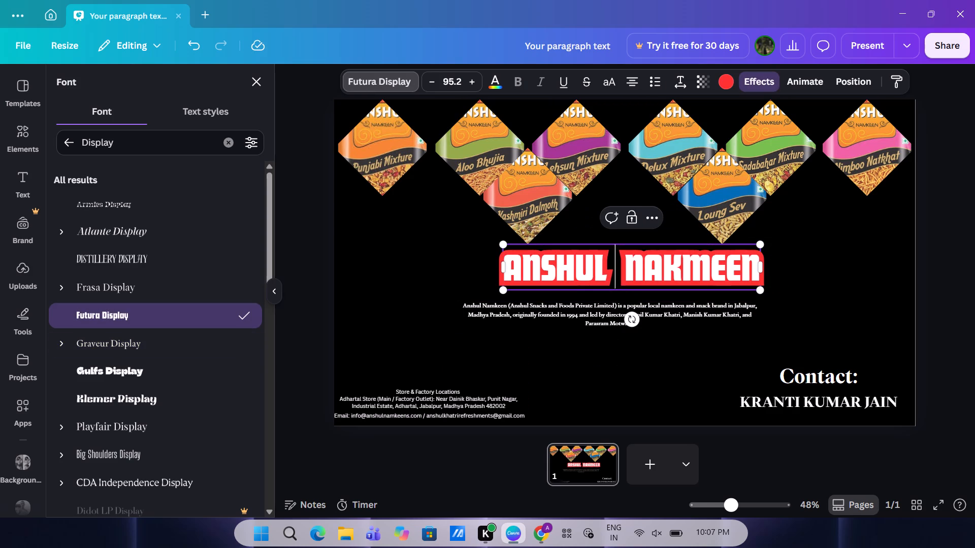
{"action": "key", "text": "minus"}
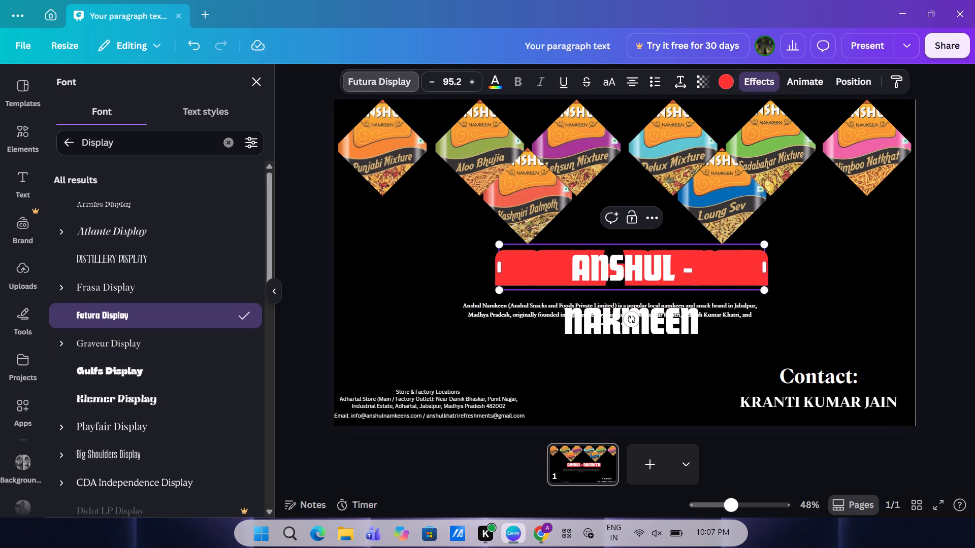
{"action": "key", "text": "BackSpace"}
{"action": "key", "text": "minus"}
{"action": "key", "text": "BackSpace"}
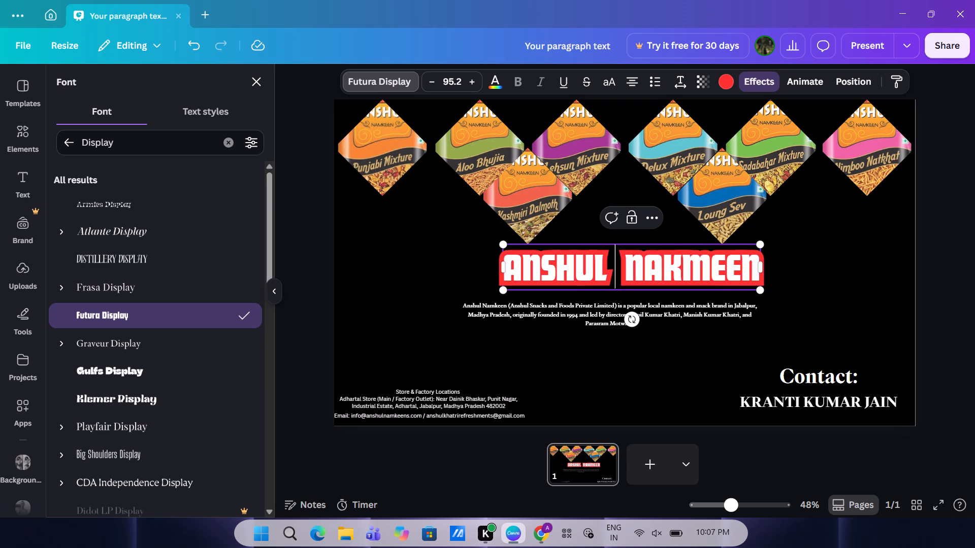
Remove the extra space after ANSHUL in the title and retype the word's final L as a capital.
{"action": "key", "text": "BackSpace"}
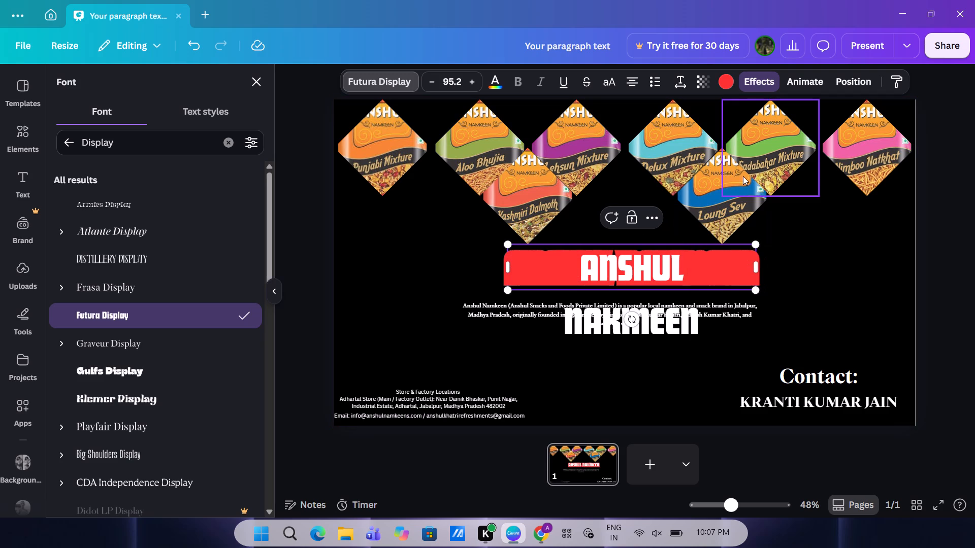
{"action": "key", "text": "BackSpace"}
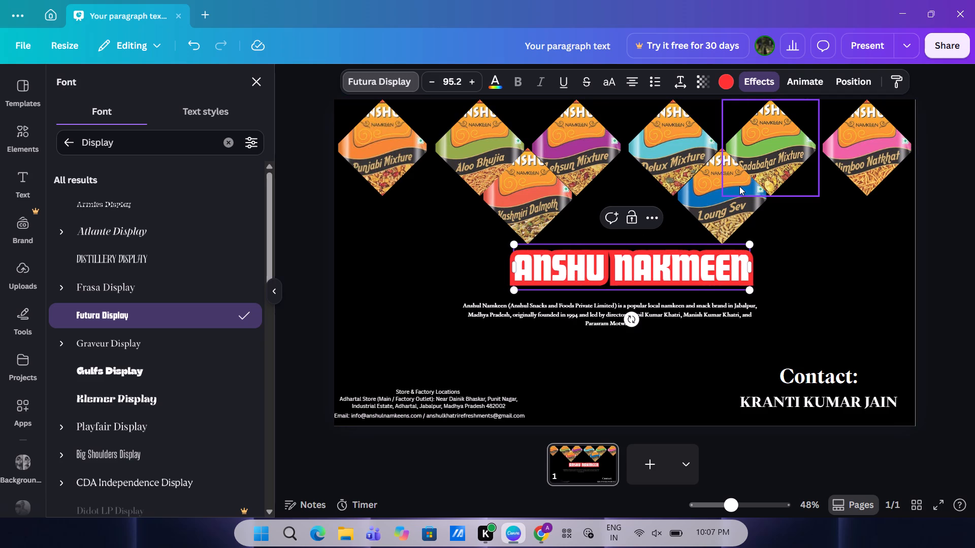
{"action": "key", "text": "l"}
{"action": "key", "text": "BackSpace"}
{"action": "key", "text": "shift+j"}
{"action": "key", "text": "shift+BackSpace"}
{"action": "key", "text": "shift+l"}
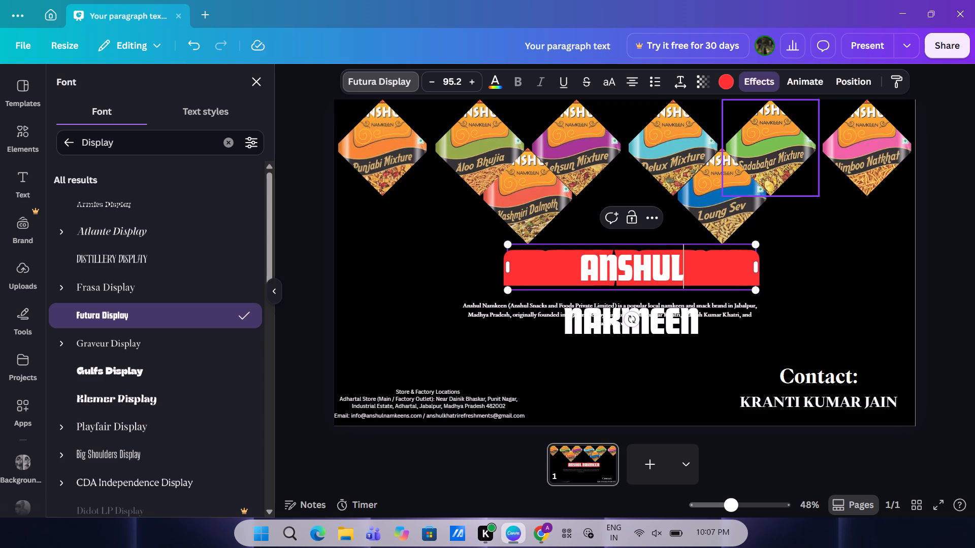
Widen the title box and insert a spaced hyphen so the title reads ANSHUL - NAKMEEN on one line.
{"action": "left_click_drag", "start_coordinate": [759, 266], "coordinate": [790, 269]}
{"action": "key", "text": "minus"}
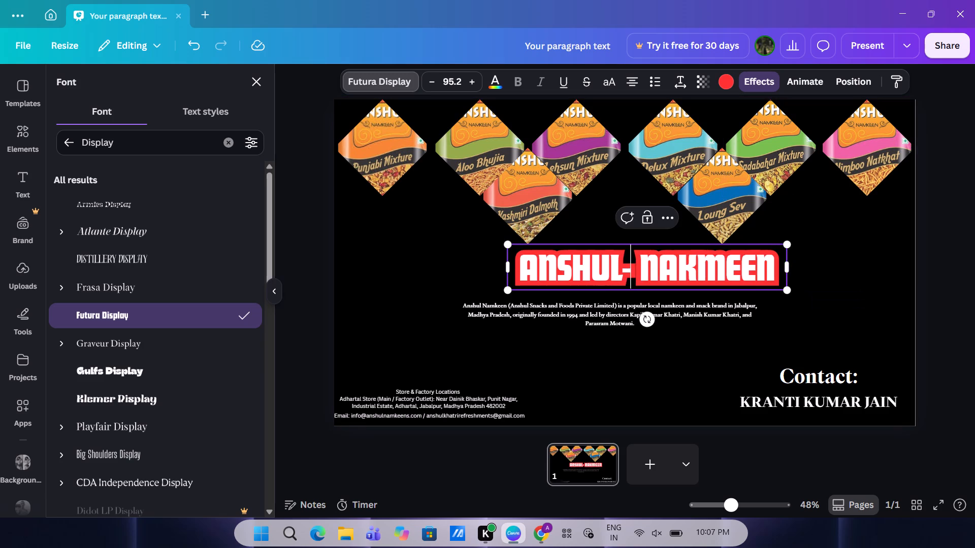
{"action": "left_click", "coordinate": [620, 276]}
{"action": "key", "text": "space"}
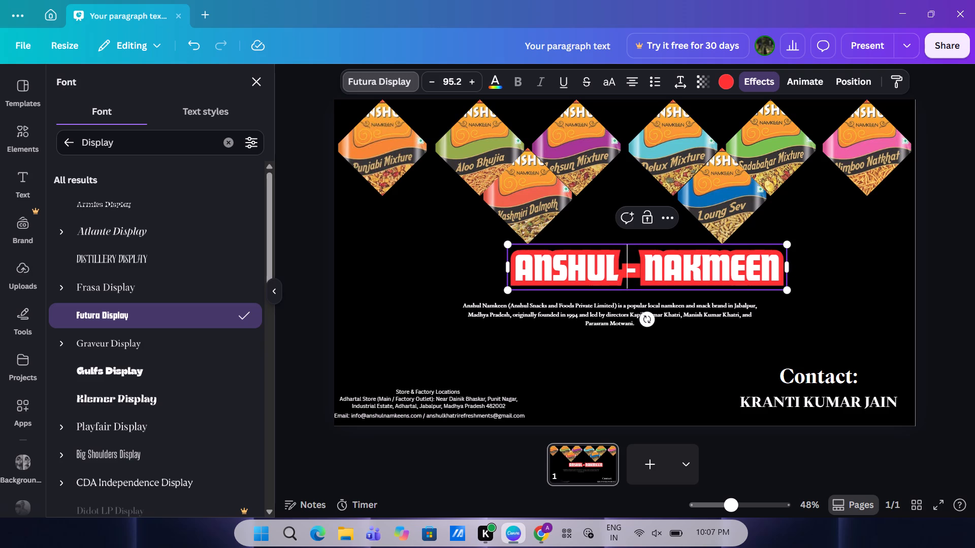
{"action": "left_click_drag", "start_coordinate": [567, 278], "coordinate": [537, 276]}
{"action": "left_click", "coordinate": [445, 272]}
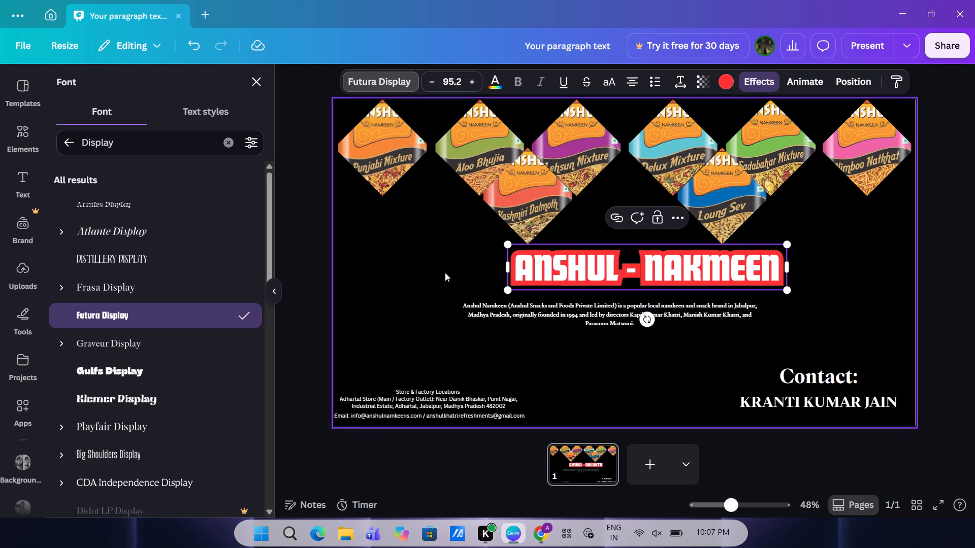
Move the hyphenated title left and slightly up so it is centred on the page beneath the diamond images.
{"action": "left_click_drag", "start_coordinate": [640, 278], "coordinate": [621, 276]}
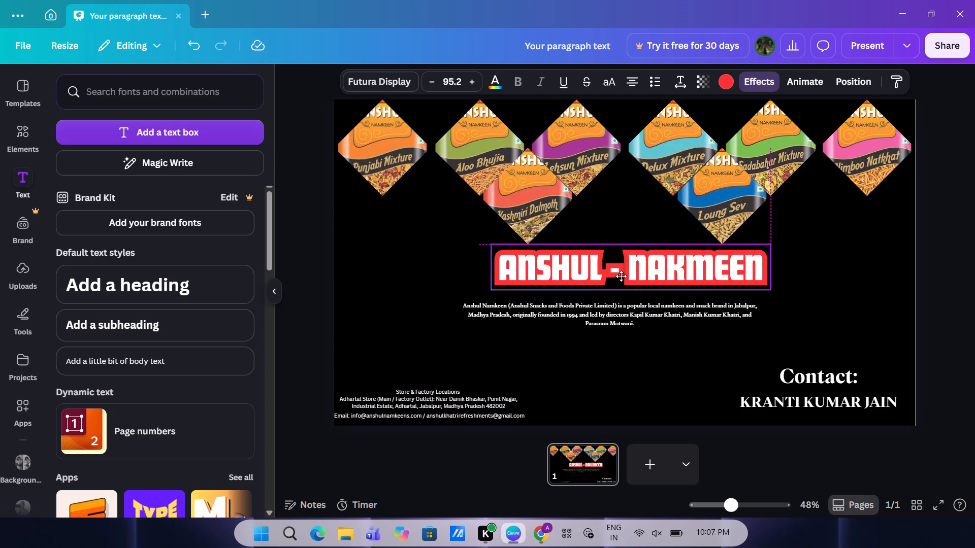
{"action": "left_click_drag", "start_coordinate": [621, 276], "coordinate": [619, 275]}
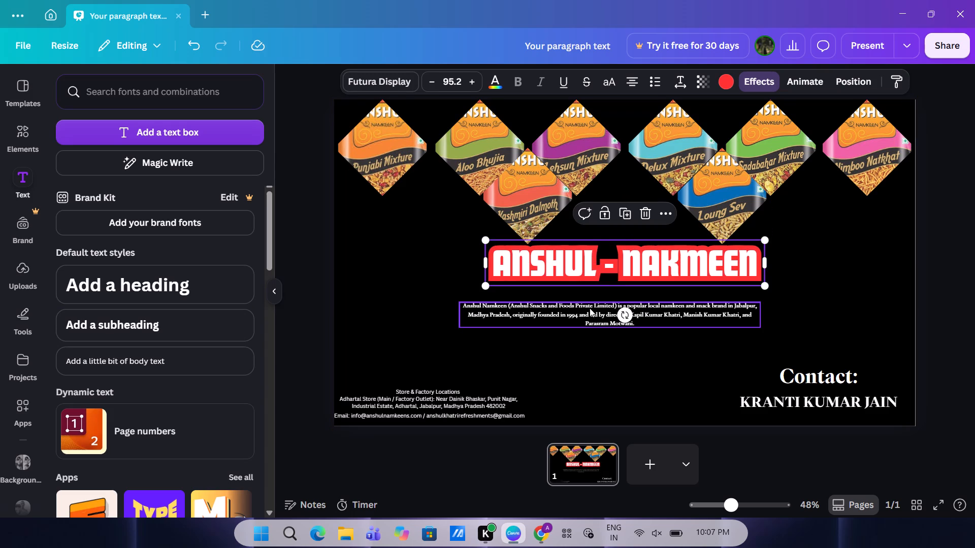
Reposition the company description slightly up and to the right so it sits roughly centred below the title.
{"action": "left_click_drag", "start_coordinate": [555, 308], "coordinate": [563, 302]}
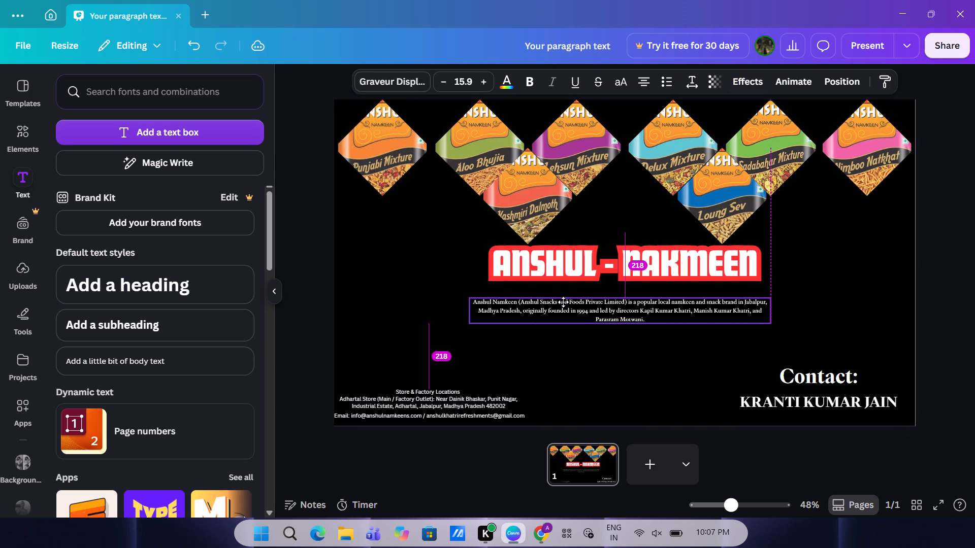
{"action": "left_click_drag", "start_coordinate": [563, 302], "coordinate": [555, 294]}
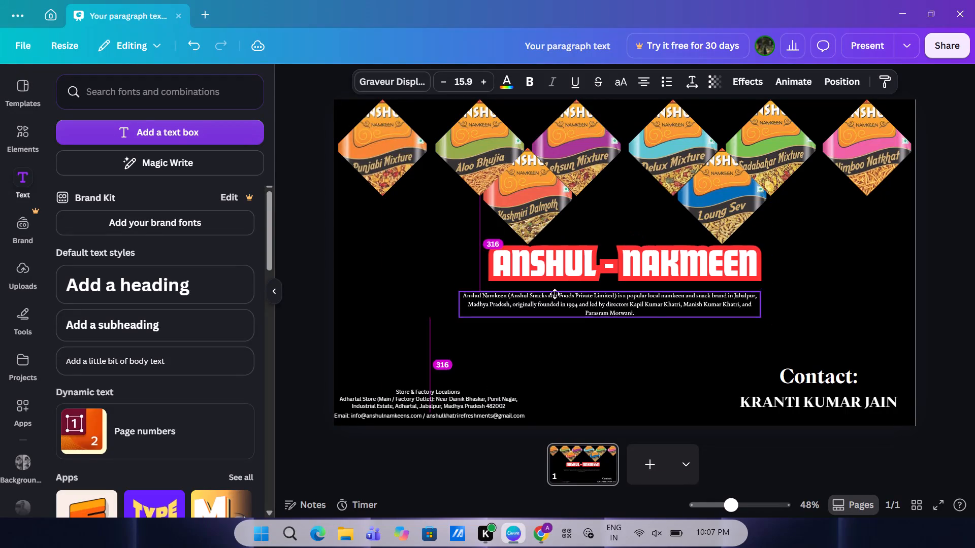
{"action": "left_click_drag", "start_coordinate": [555, 294], "coordinate": [563, 302]}
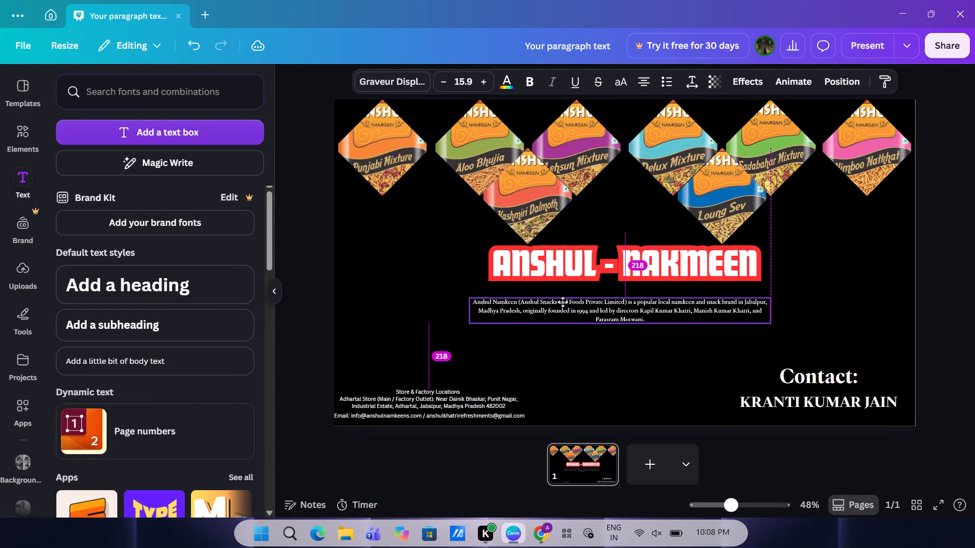
{"action": "left_click_drag", "start_coordinate": [563, 302], "coordinate": [563, 301]}
{"action": "left_click_drag", "start_coordinate": [563, 301], "coordinate": [563, 306]}
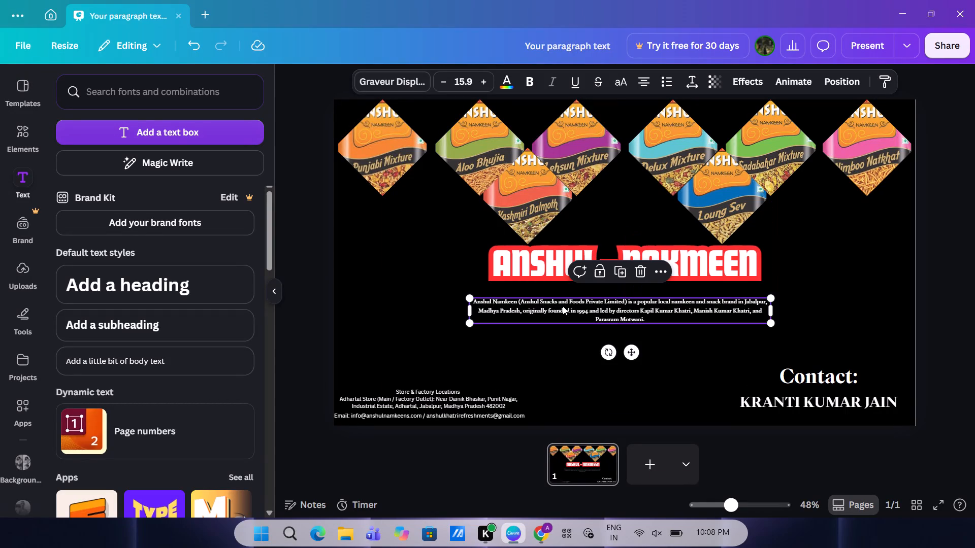
{"action": "left_click", "coordinate": [435, 267]}
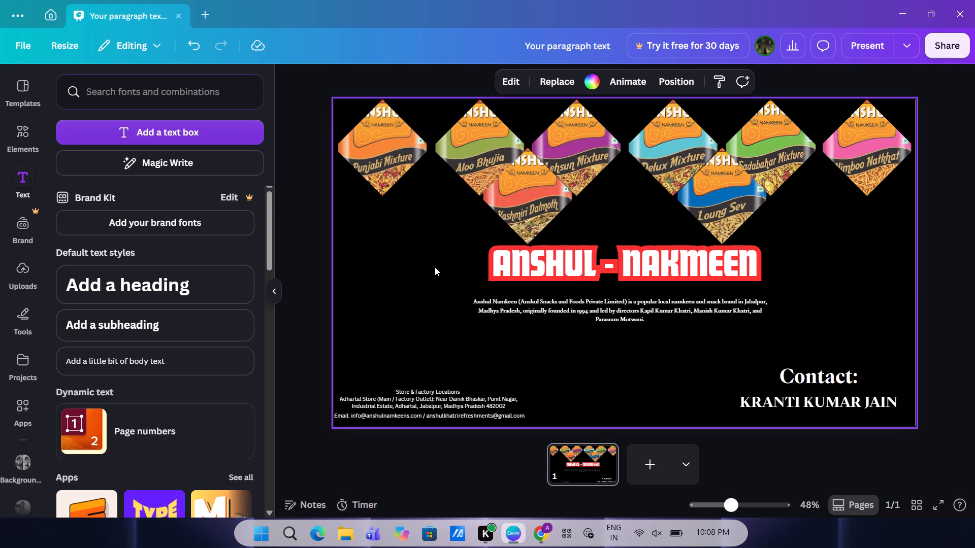
Close the Canva design window.
{"action": "left_click", "coordinate": [971, 21]}
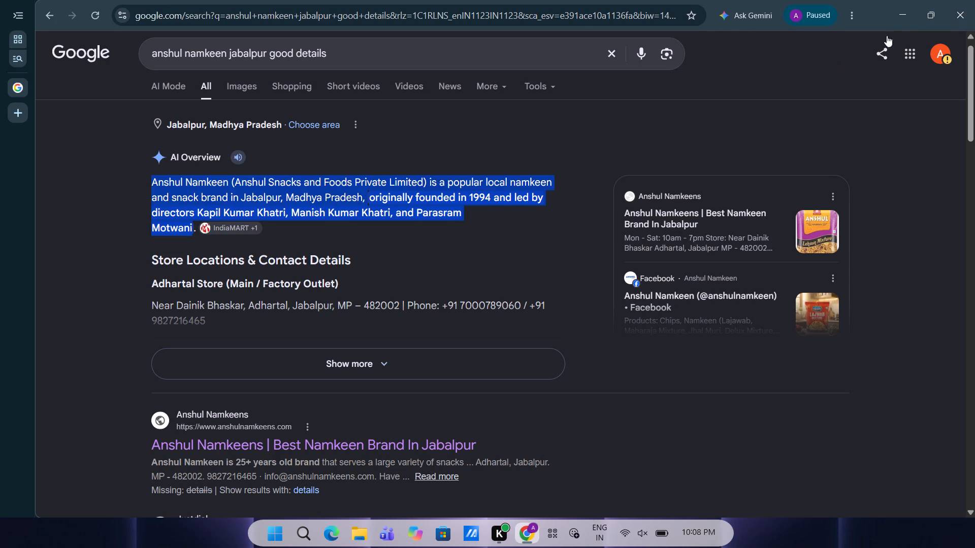